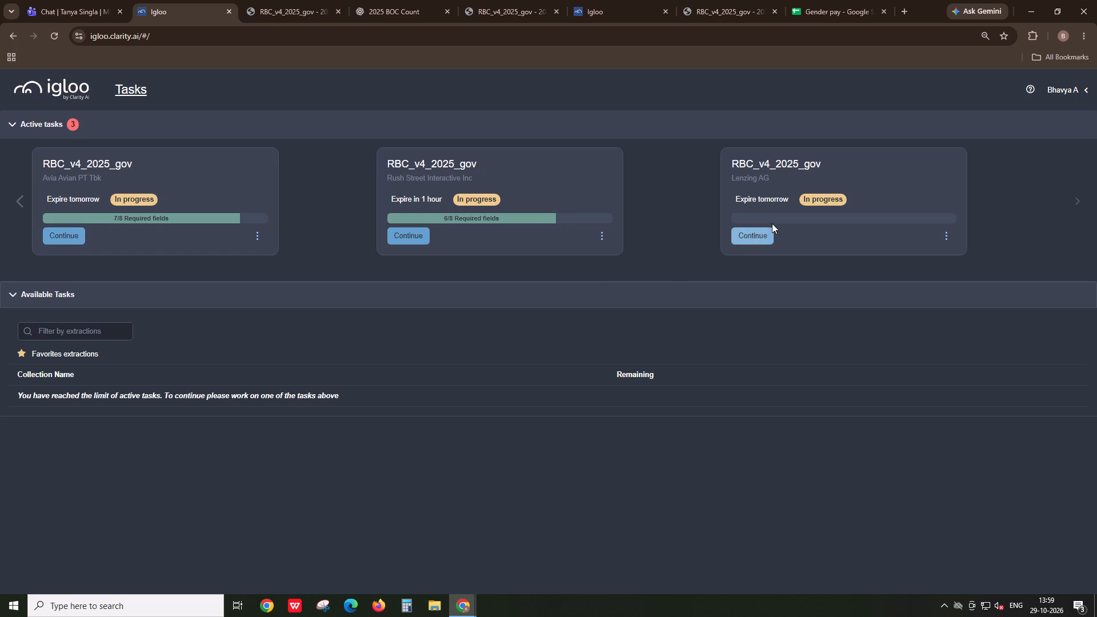
Duplicate the Igloo tasks page into its own maximized window and continue the Lenzing AG RBC_v4_2025_gov task there.
{"action": "right_click", "coordinate": [163, 3]}
{"action": "left_click", "coordinate": [254, 102]}
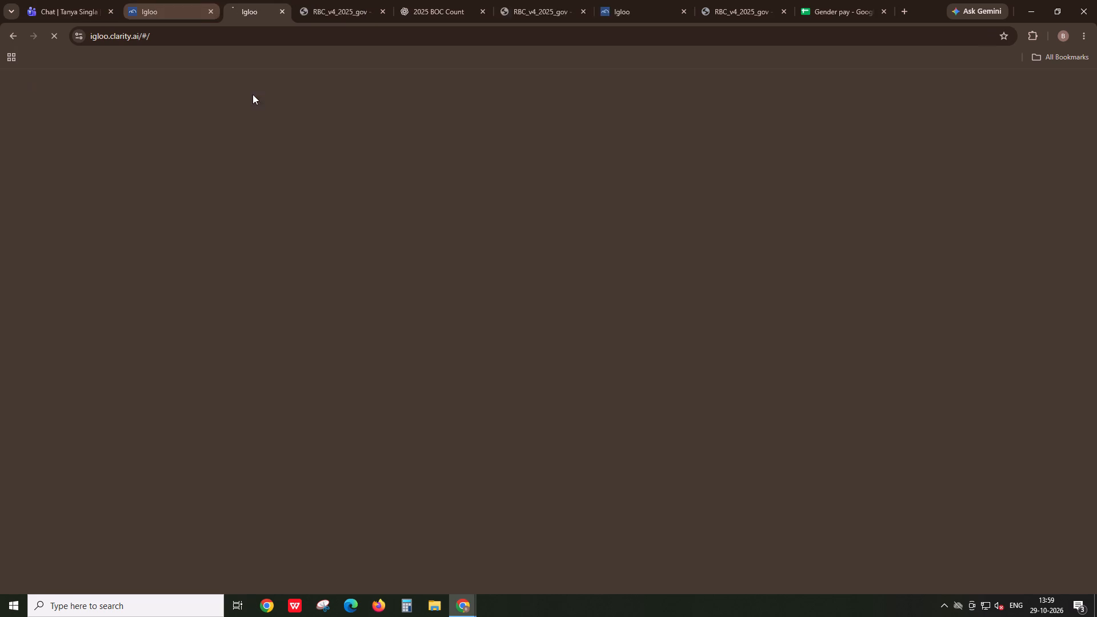
{"action": "left_click_drag", "start_coordinate": [225, 0], "coordinate": [238, 59]}
{"action": "left_click", "coordinate": [645, 71]}
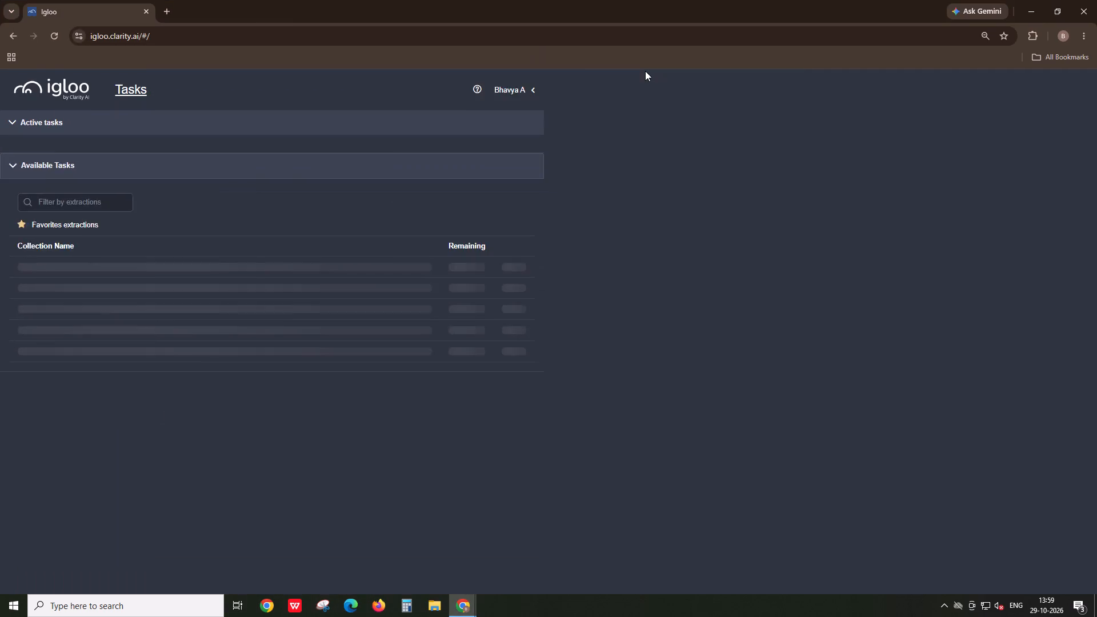
{"action": "left_click", "coordinate": [746, 238]}
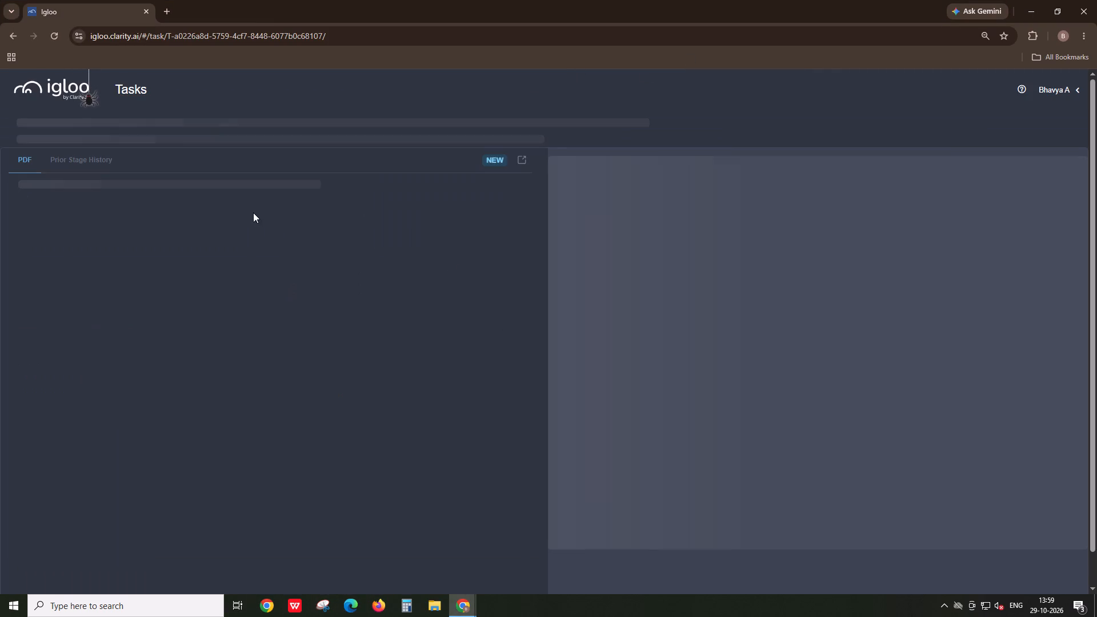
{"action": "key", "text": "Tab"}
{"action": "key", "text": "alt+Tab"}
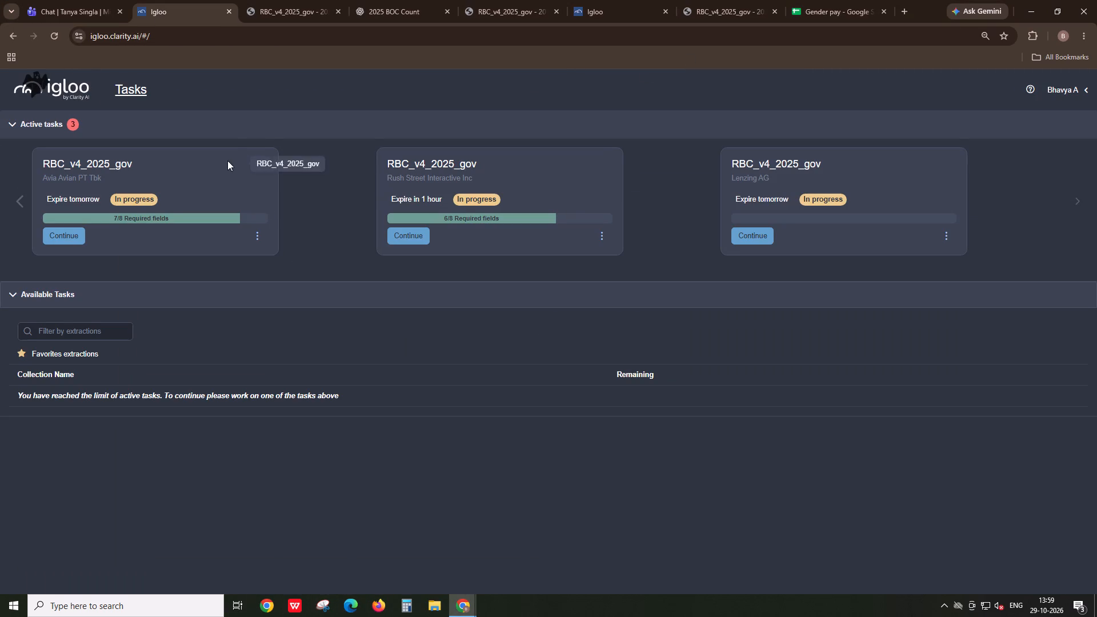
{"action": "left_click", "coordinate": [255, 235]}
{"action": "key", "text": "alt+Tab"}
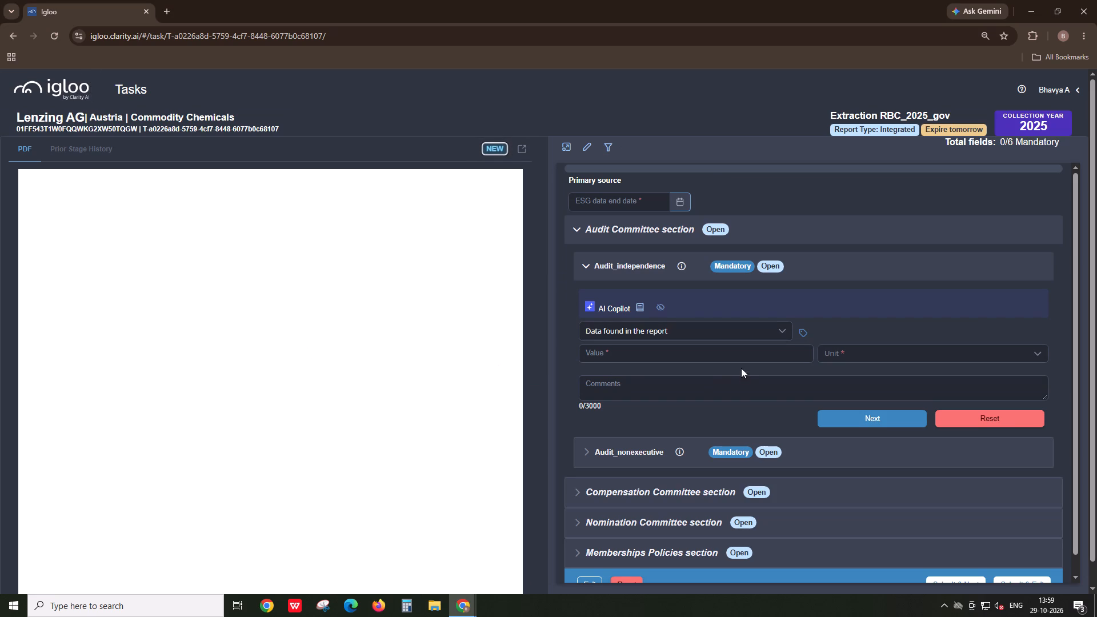
Show the AI Copilot suggestion for Audit_independence and inspect both of its annotated passages in the report.
{"action": "left_click", "coordinate": [660, 310]}
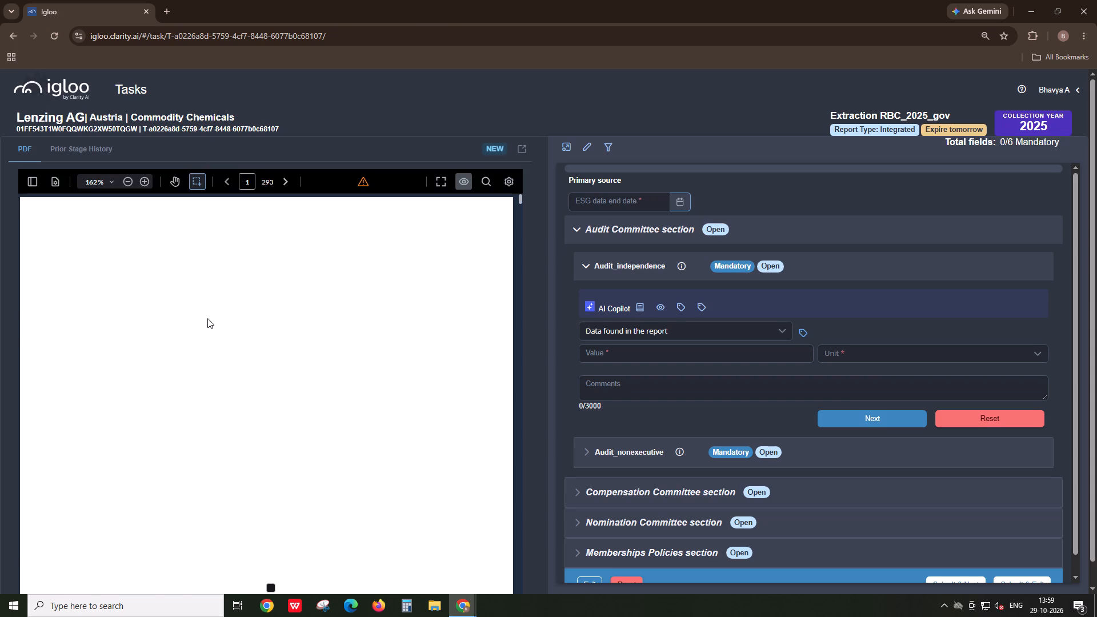
{"action": "left_click", "coordinate": [678, 306]}
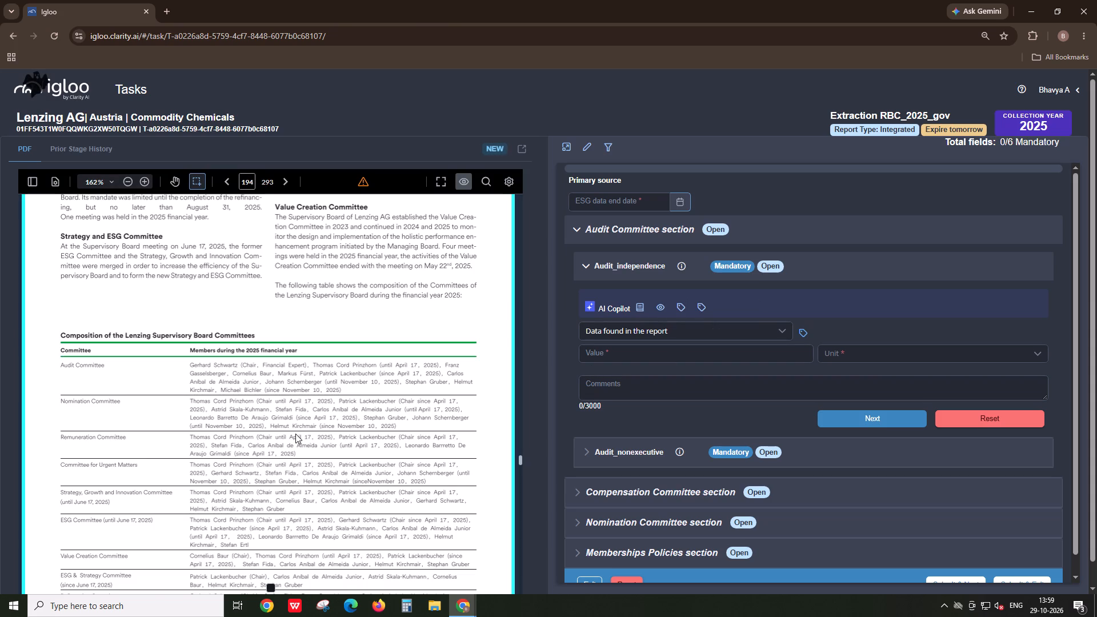
{"action": "scroll", "coordinate": [295, 433], "scroll_direction": "up", "scroll_amount": 1}
{"action": "left_click", "coordinate": [702, 314]}
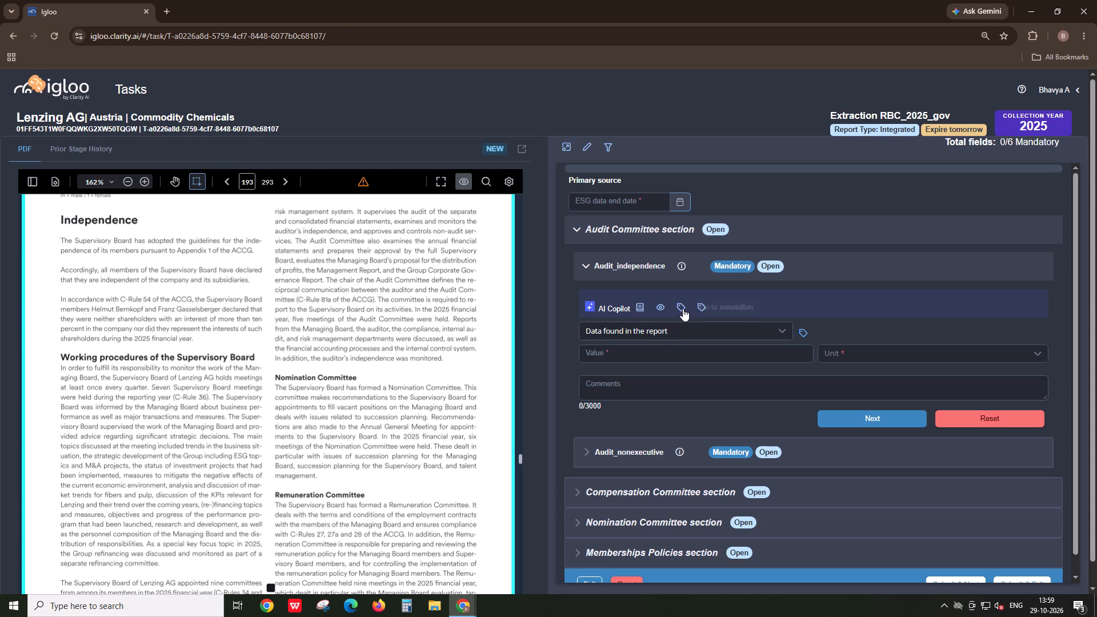
{"action": "left_click", "coordinate": [683, 308]}
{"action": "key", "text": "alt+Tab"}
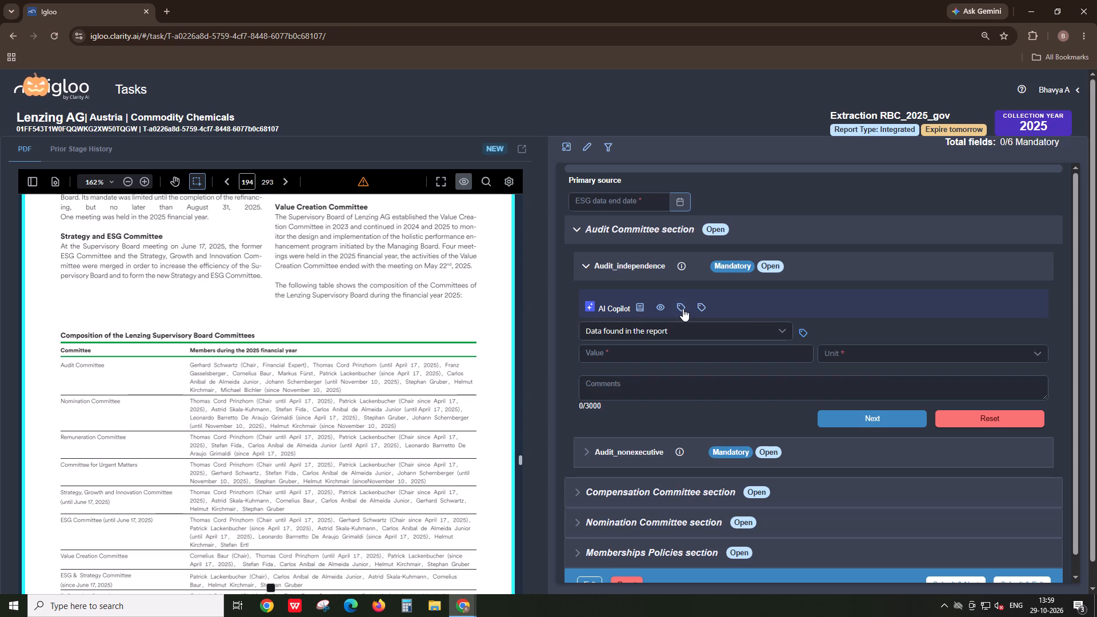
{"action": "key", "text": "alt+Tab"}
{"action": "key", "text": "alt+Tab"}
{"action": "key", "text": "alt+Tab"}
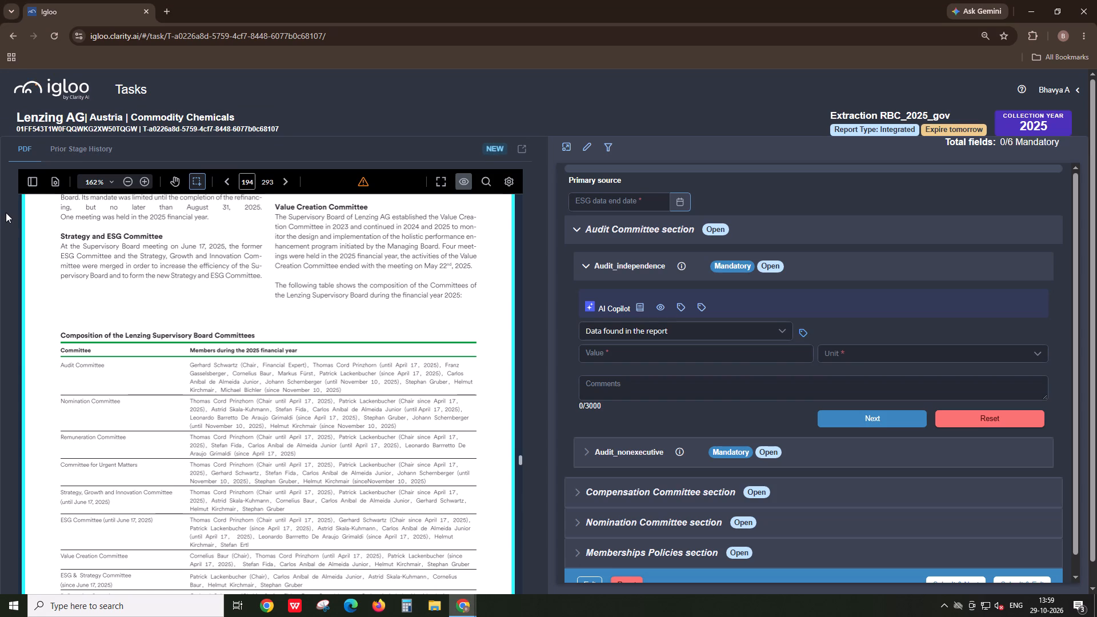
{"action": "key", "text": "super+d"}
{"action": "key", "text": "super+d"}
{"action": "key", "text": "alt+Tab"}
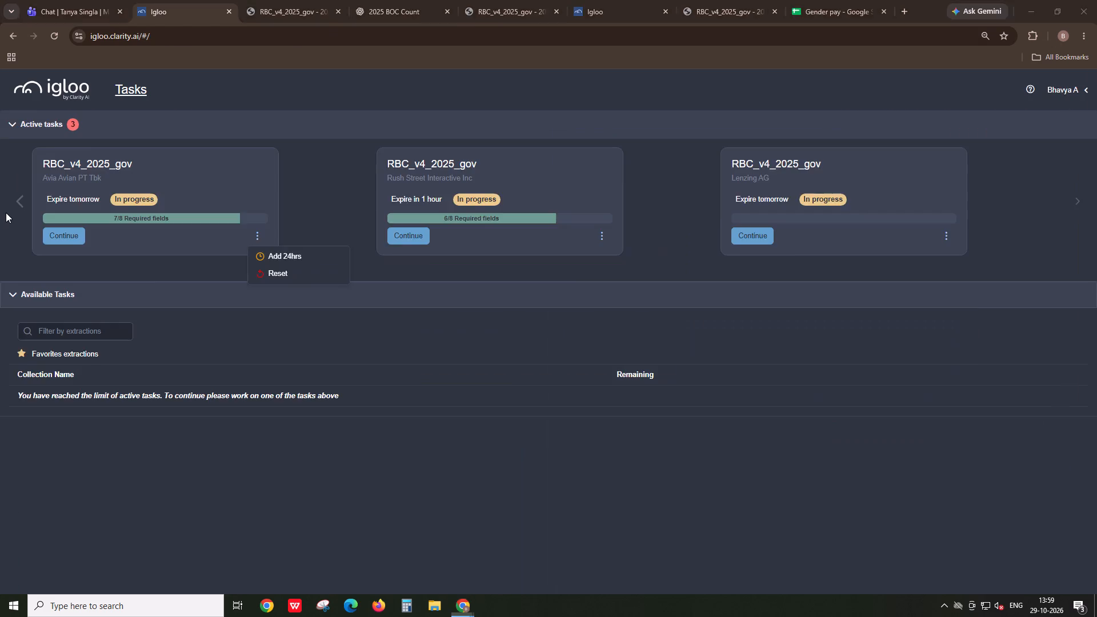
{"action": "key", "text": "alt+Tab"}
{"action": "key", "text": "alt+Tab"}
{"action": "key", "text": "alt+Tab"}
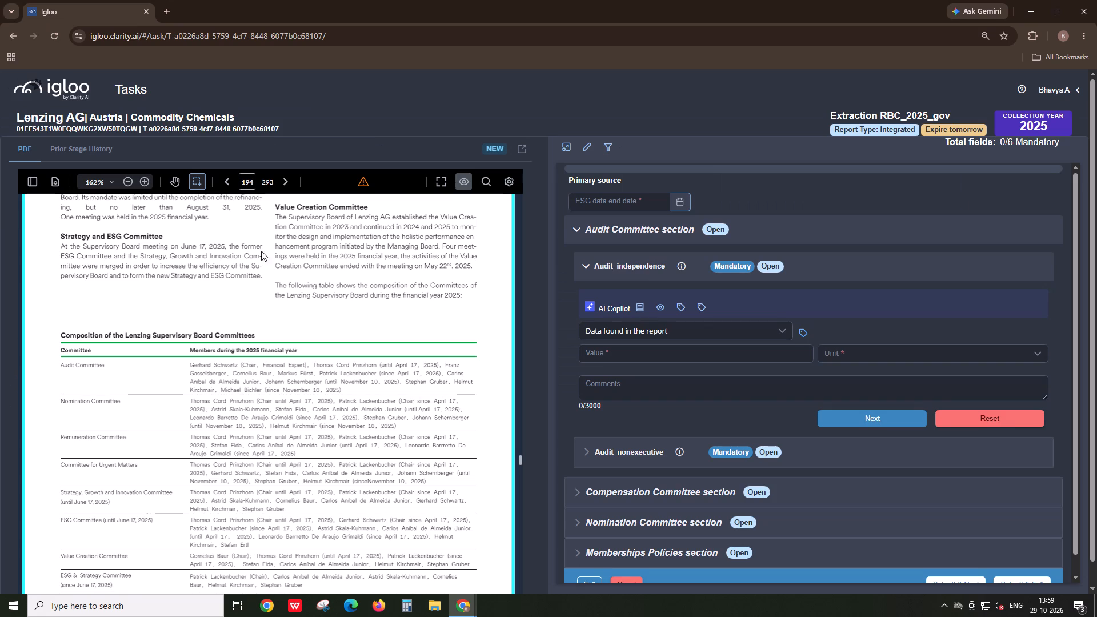
Expand Audit_nonexecutive, inspect its AI Copilot annotations in the report, and read the Copilot's explanation.
{"action": "left_click", "coordinate": [674, 473]}
{"action": "left_click", "coordinate": [675, 464]}
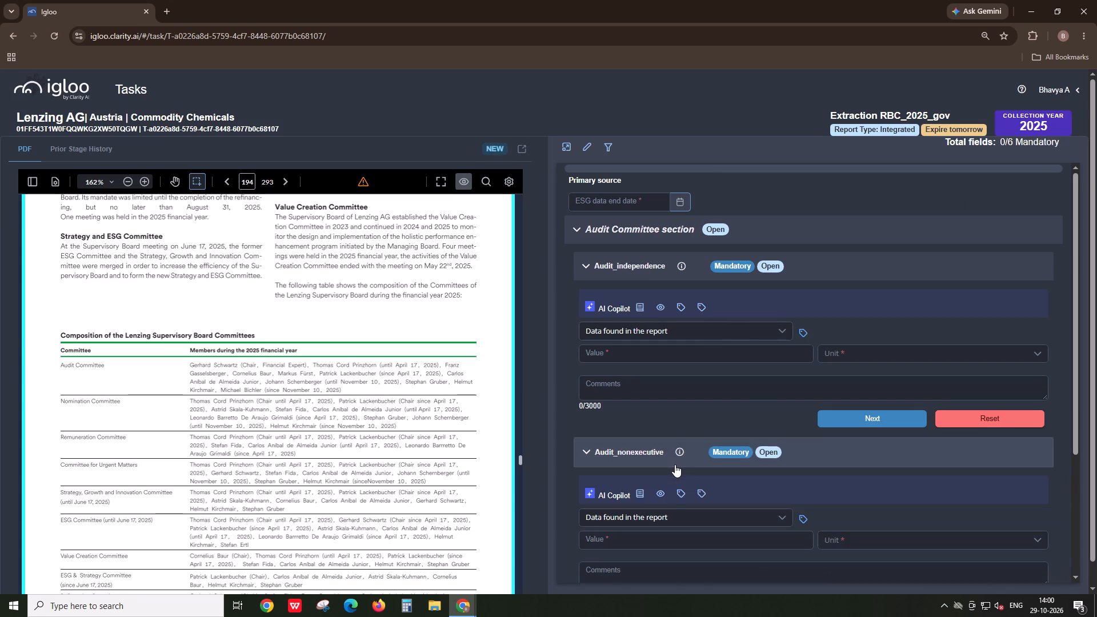
{"action": "left_click", "coordinate": [677, 491]}
{"action": "left_click", "coordinate": [700, 489]}
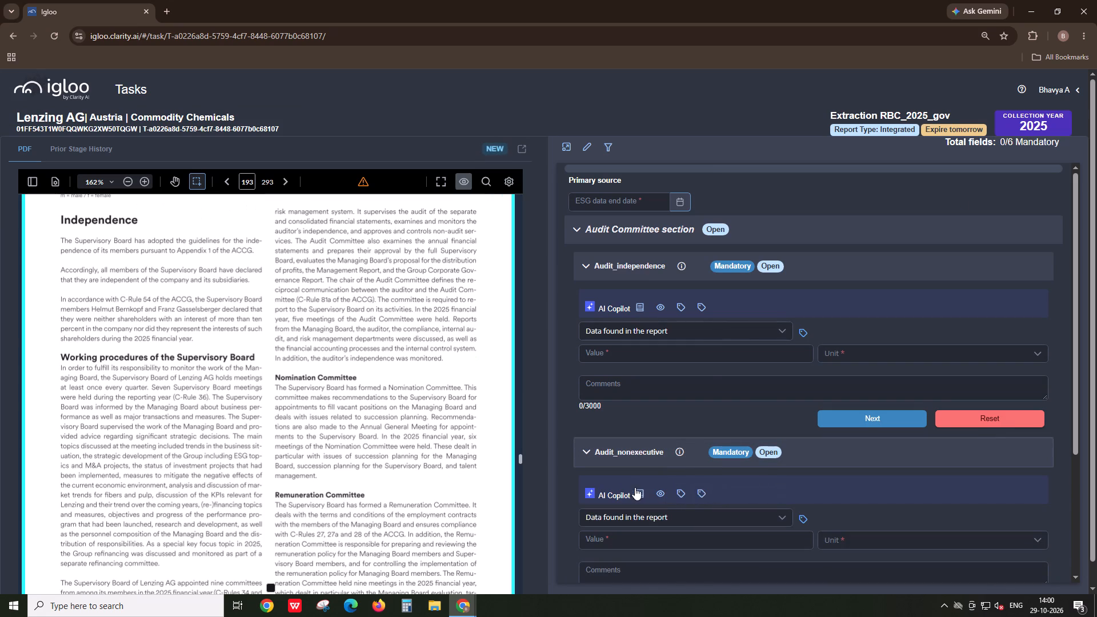
{"action": "left_click", "coordinate": [639, 488]}
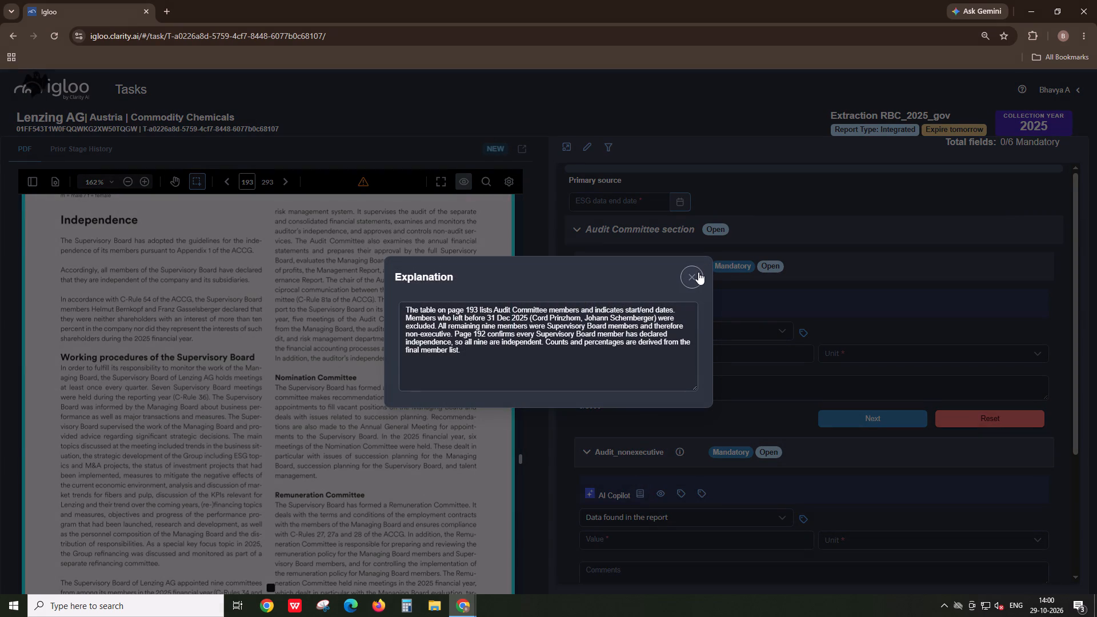
{"action": "left_click", "coordinate": [691, 274]}
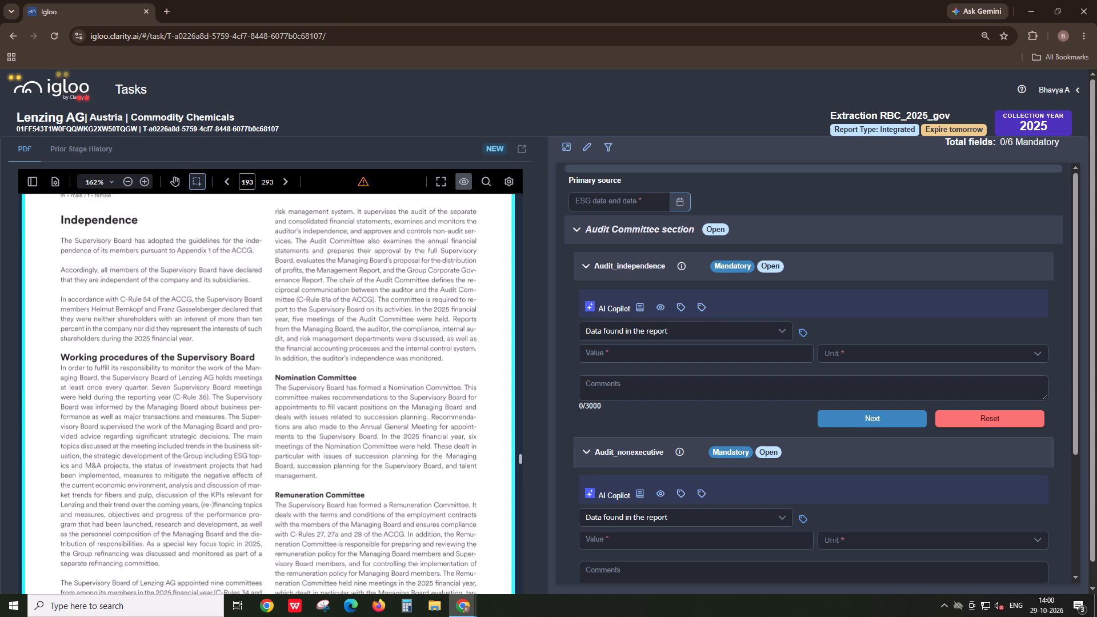
Examine the Supervisory Board member table on report page 192, including employee representatives and the independence footnotes.
{"action": "scroll", "coordinate": [254, 376], "scroll_direction": "up", "scroll_amount": 12}
{"action": "scroll", "coordinate": [267, 469], "scroll_direction": "up", "scroll_amount": 2}
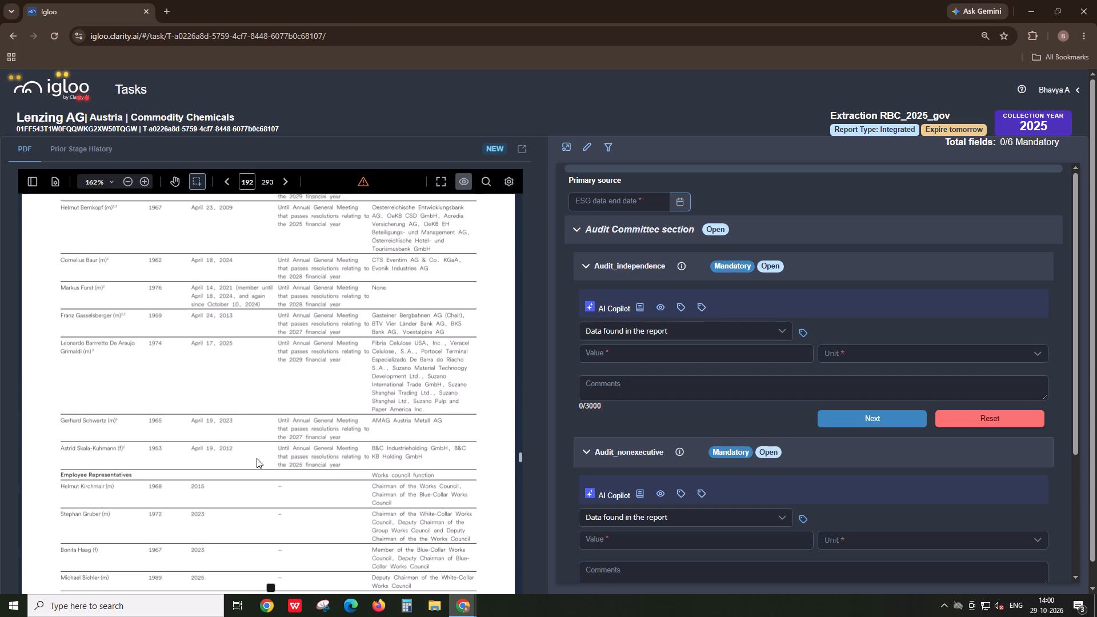
{"action": "scroll", "coordinate": [330, 318], "scroll_direction": "down", "scroll_amount": 6}
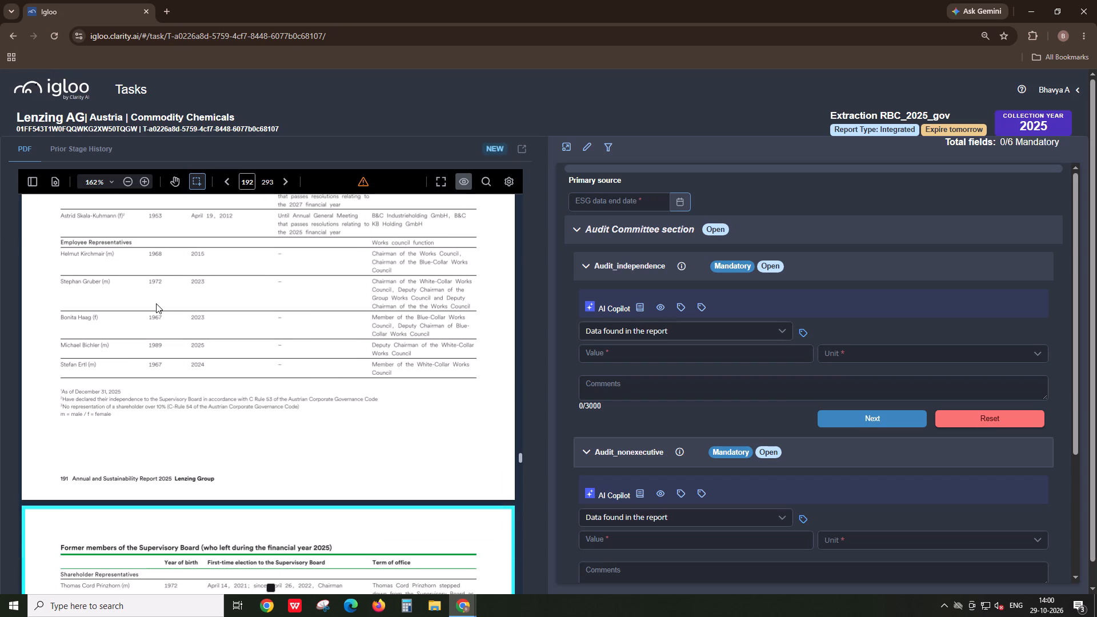
{"action": "scroll", "coordinate": [162, 301], "scroll_direction": "up", "scroll_amount": 1}
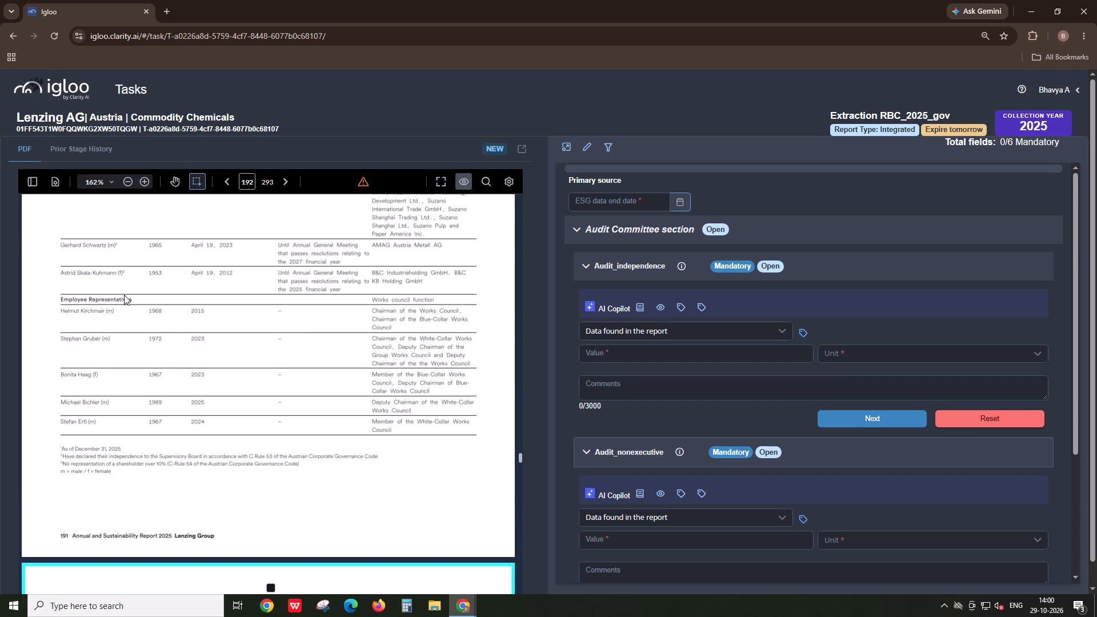
{"action": "scroll", "coordinate": [131, 298], "scroll_direction": "up", "scroll_amount": 5}
{"action": "scroll", "coordinate": [109, 255], "scroll_direction": "down", "scroll_amount": 2}
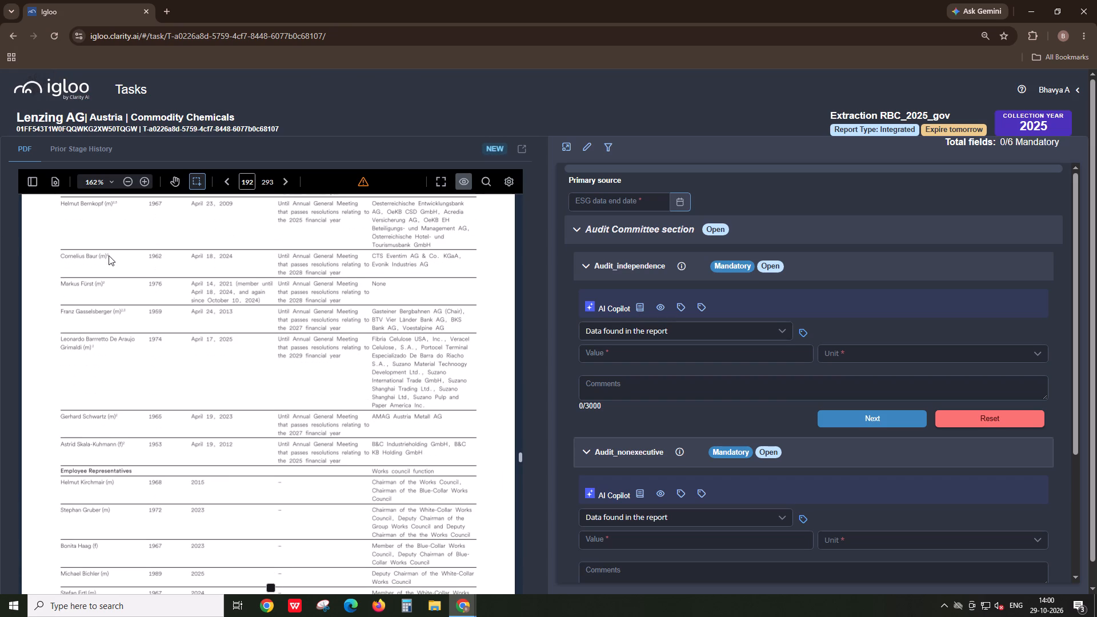
{"action": "scroll", "coordinate": [159, 304], "scroll_direction": "up", "scroll_amount": 1}
{"action": "scroll", "coordinate": [161, 304], "scroll_direction": "down", "scroll_amount": 3}
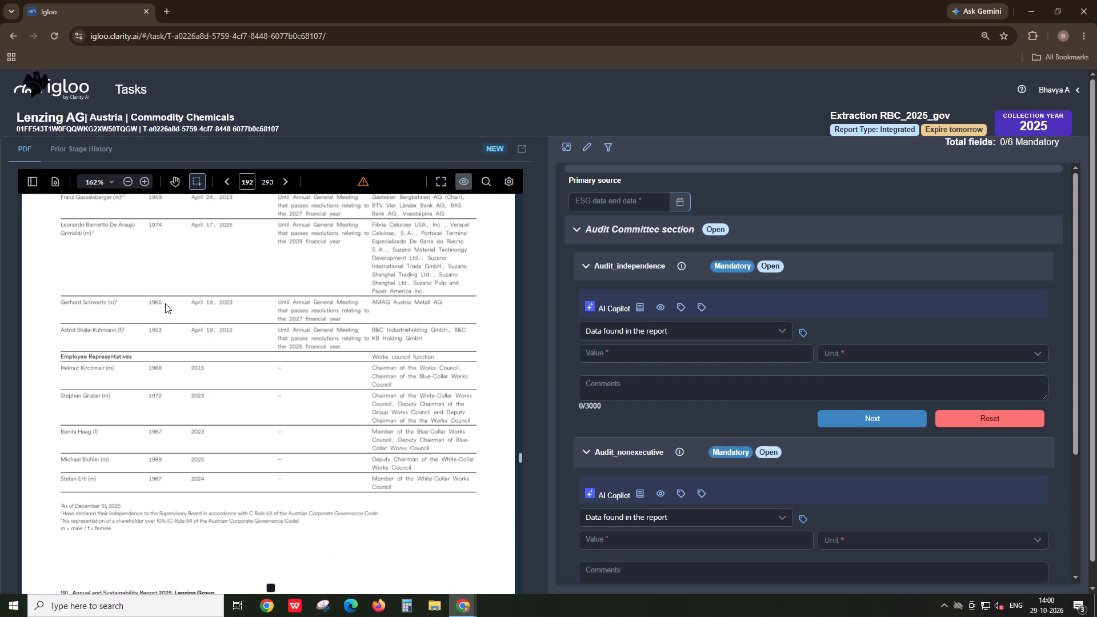
{"action": "scroll", "coordinate": [163, 303], "scroll_direction": "up", "scroll_amount": 2}
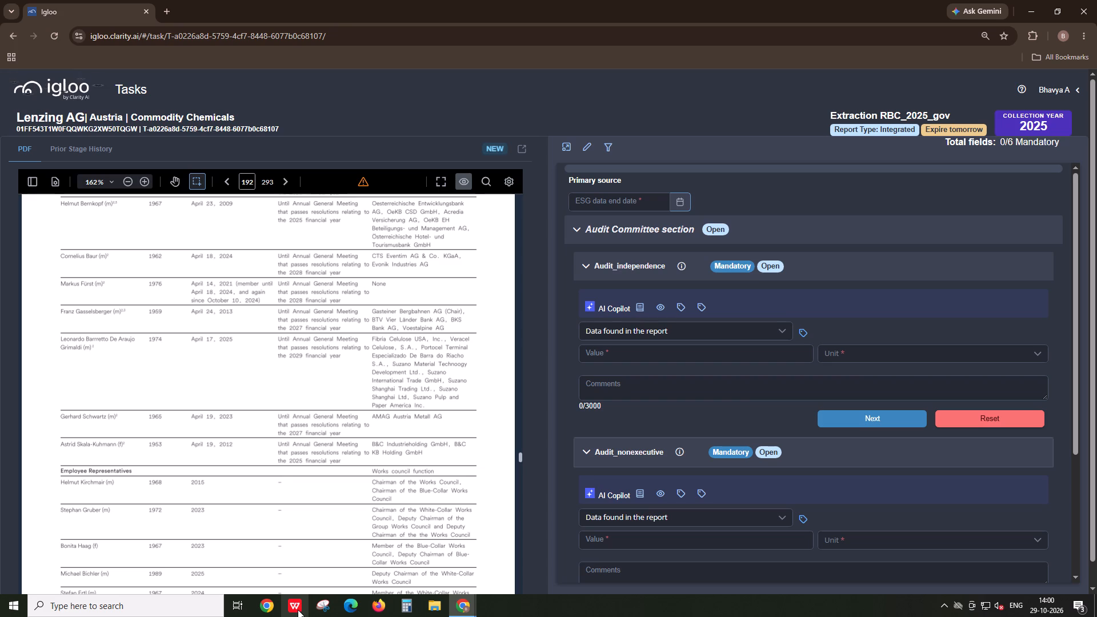
Open the Governance Quantitative Metrics Methodology [March 2026] PDF in a new tab of the tracking spreadsheet's window.
{"action": "key", "text": "alt+Tab"}
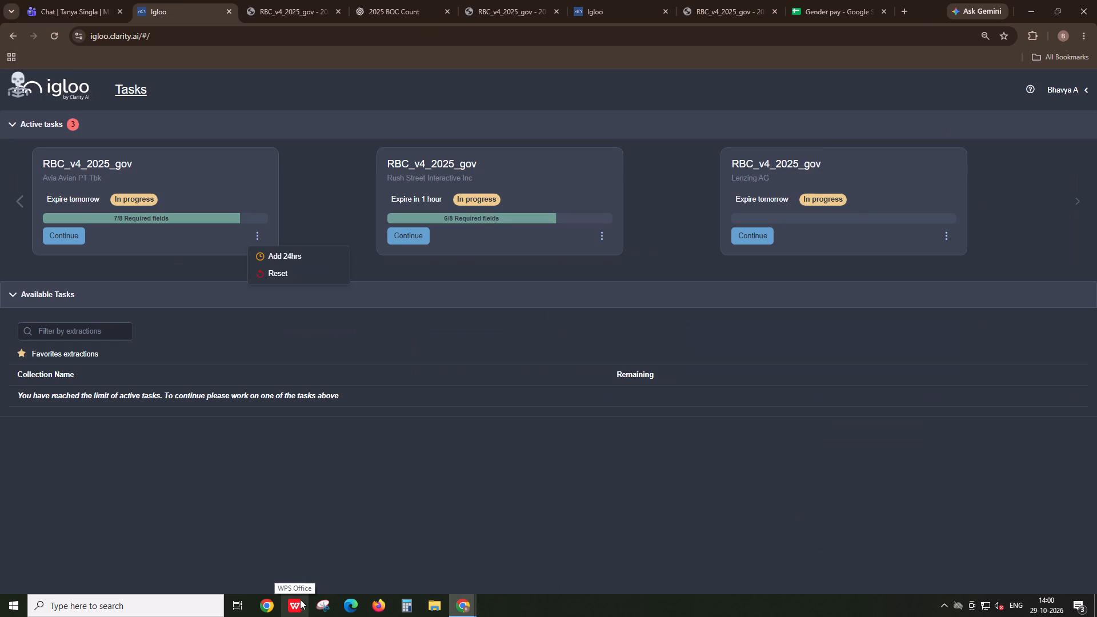
{"action": "key", "text": "alt+Tab"}
{"action": "key", "text": "alt+Tab"}
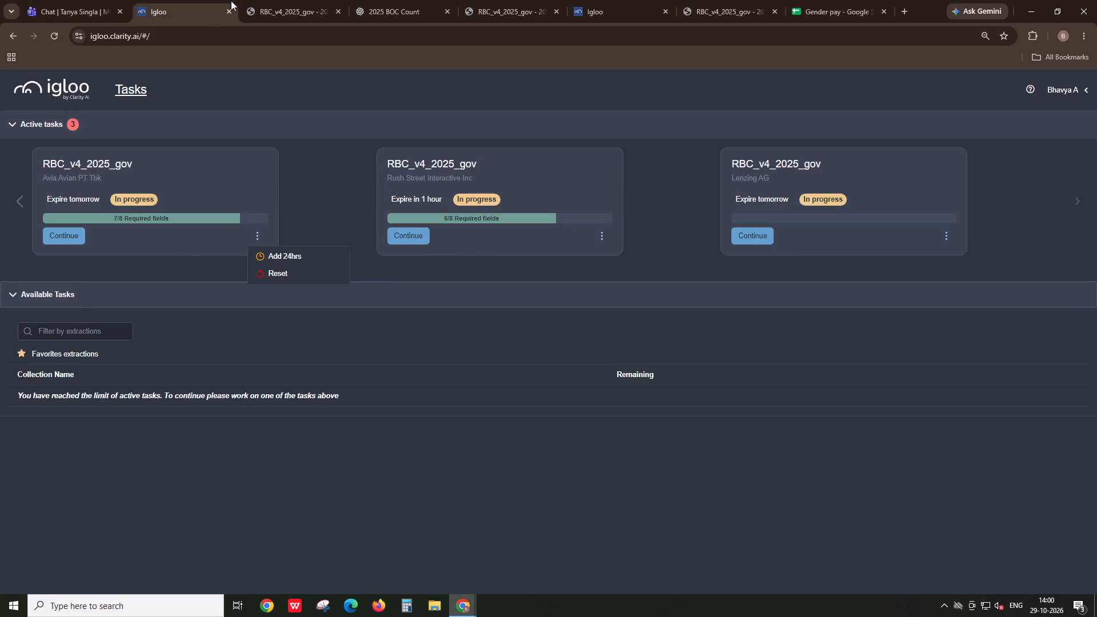
{"action": "key", "text": "alt+Tab"}
{"action": "key", "text": "alt+Tab"}
{"action": "left_click", "coordinate": [437, 4]}
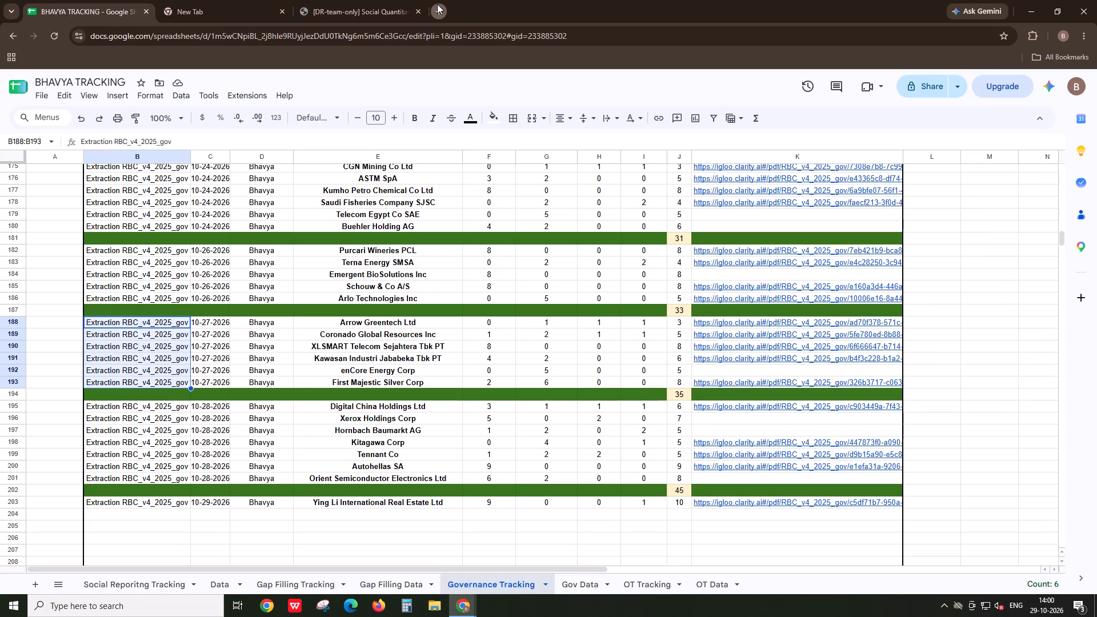
{"action": "key", "text": "g"}
{"action": "key", "text": "Down"}
{"action": "key", "text": "Return"}
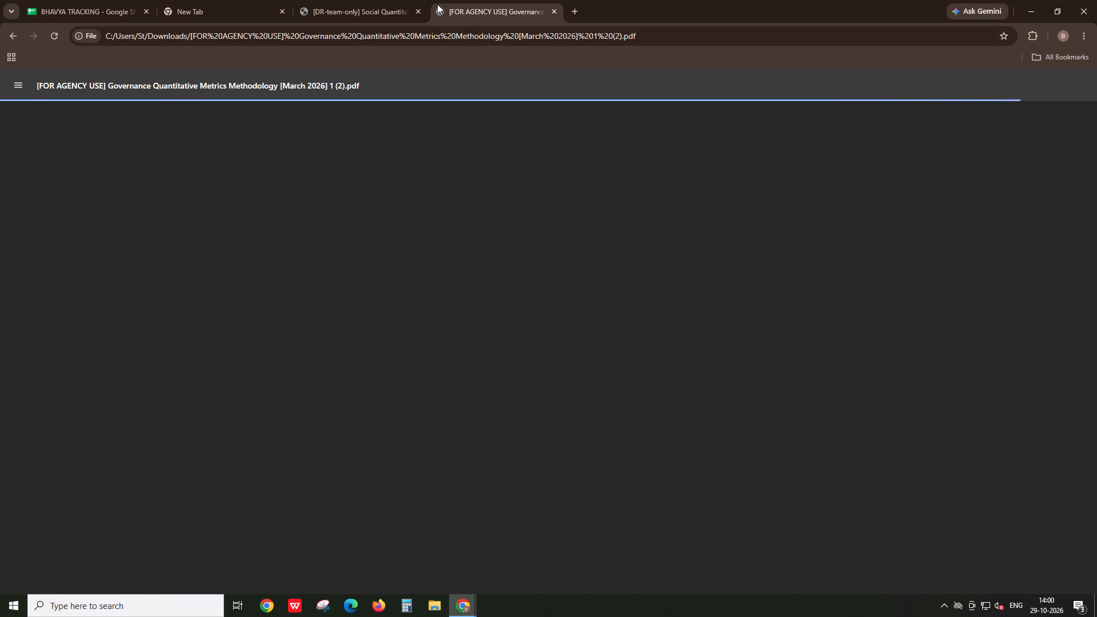
Search the methodology PDF for "employee r" and read the Employee representative definition and the surrounding board member categories on pages 18–19.
{"action": "scroll", "coordinate": [483, 157], "scroll_direction": "up", "scroll_amount": 3, "text": "ctrl"}
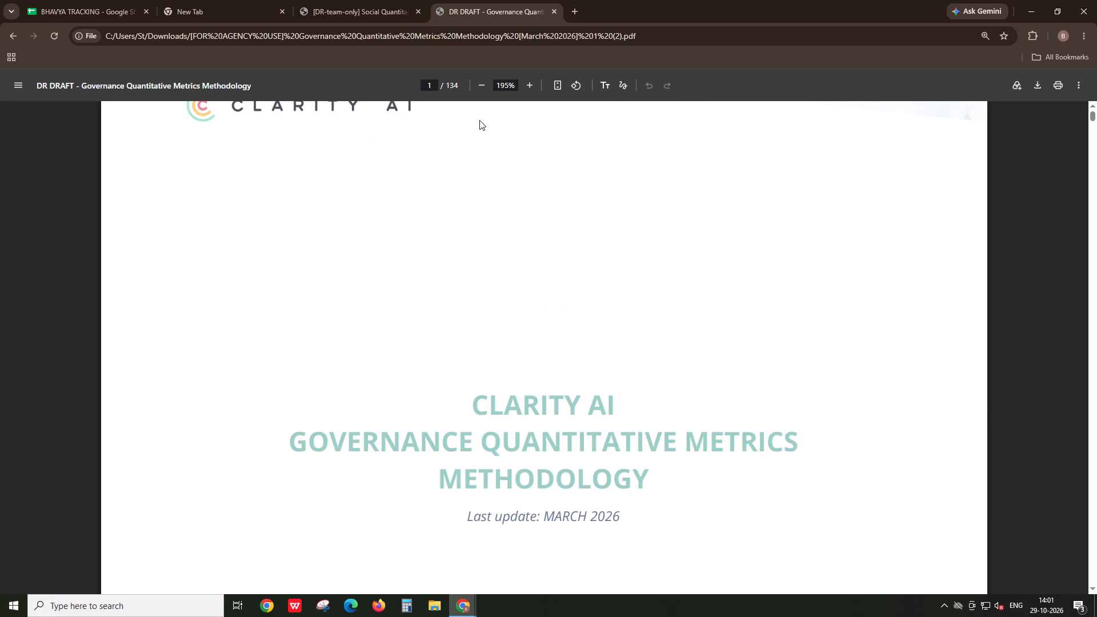
{"action": "key", "text": "ctrl+f"}
{"action": "type", "text": "empl"}
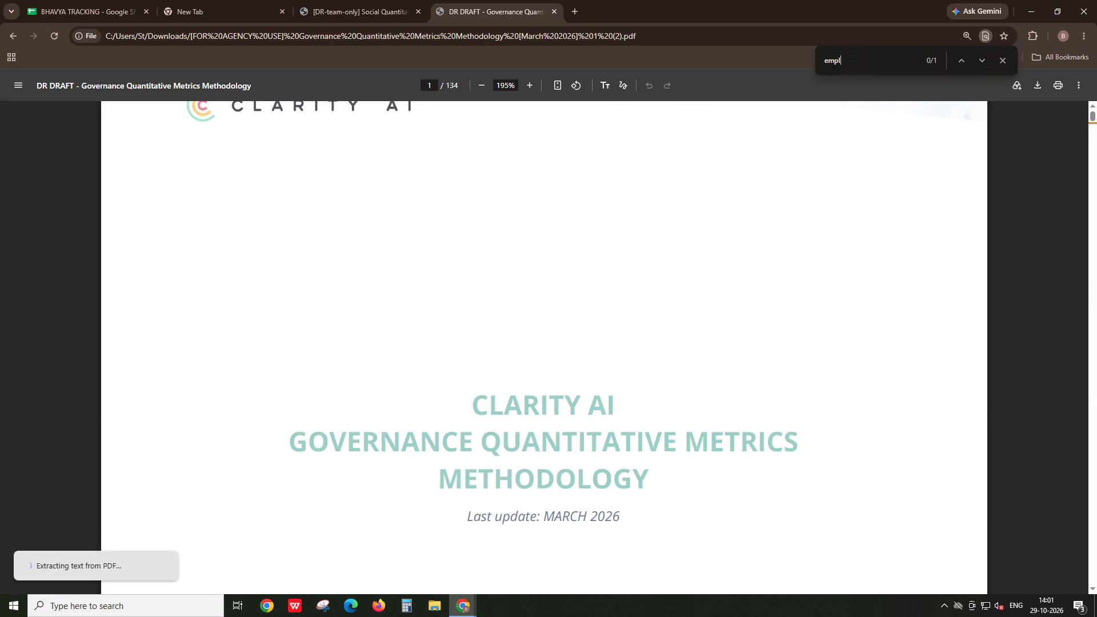
{"action": "type", "text": "oyee r"}
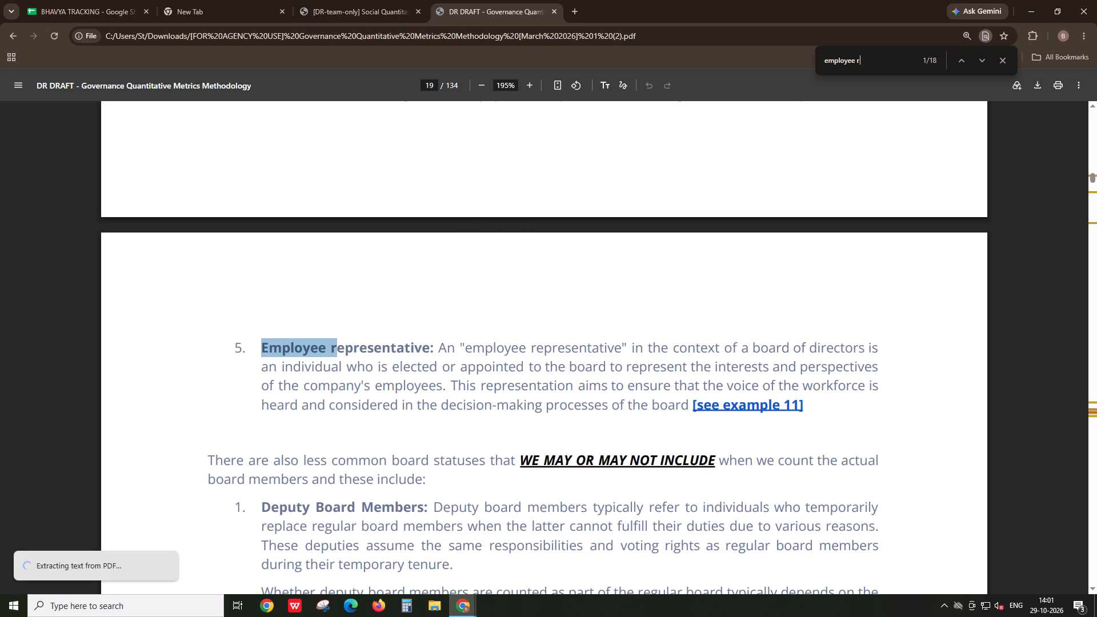
{"action": "left_click_drag", "start_coordinate": [686, 400], "coordinate": [502, 381]}
{"action": "left_click", "coordinate": [501, 381]}
{"action": "key", "text": "alt+Tab"}
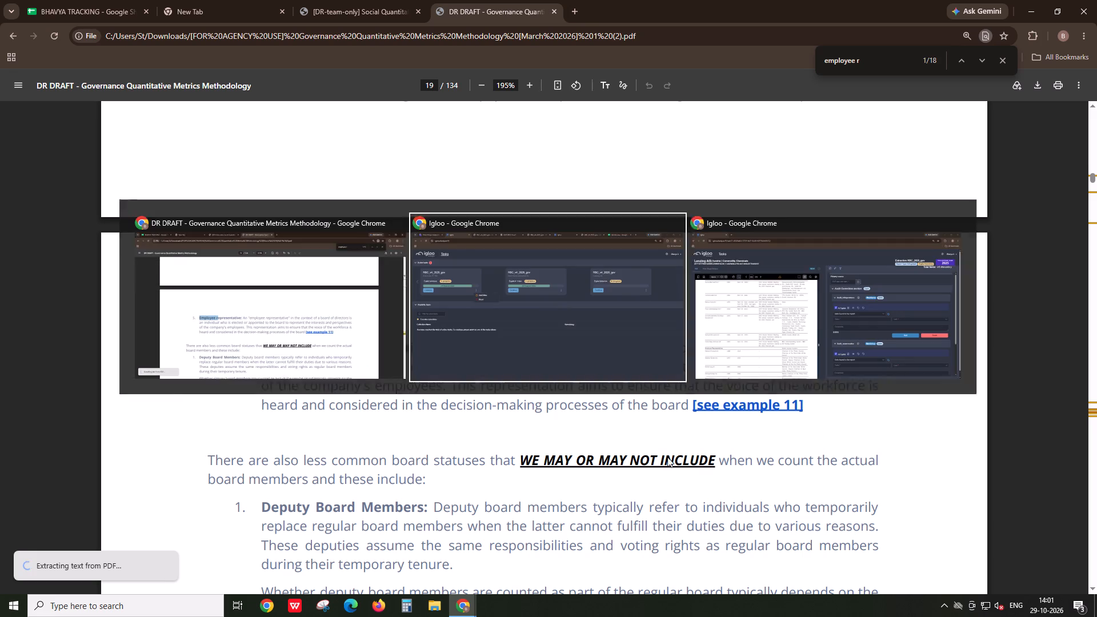
{"action": "key", "text": "alt+Tab"}
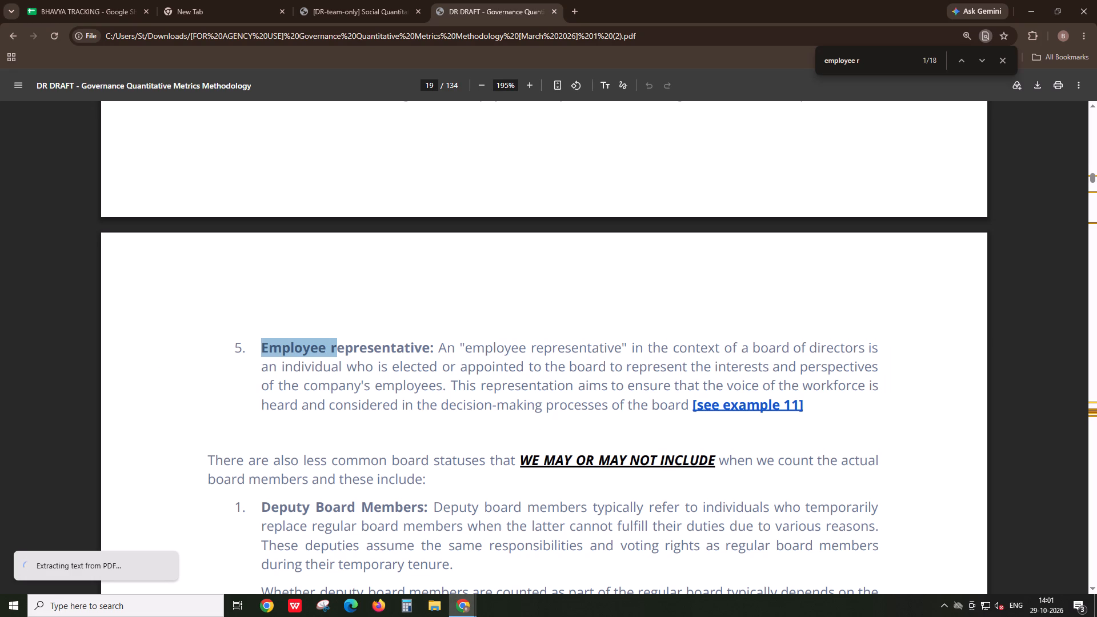
{"action": "scroll", "coordinate": [382, 442], "scroll_direction": "up", "scroll_amount": 9}
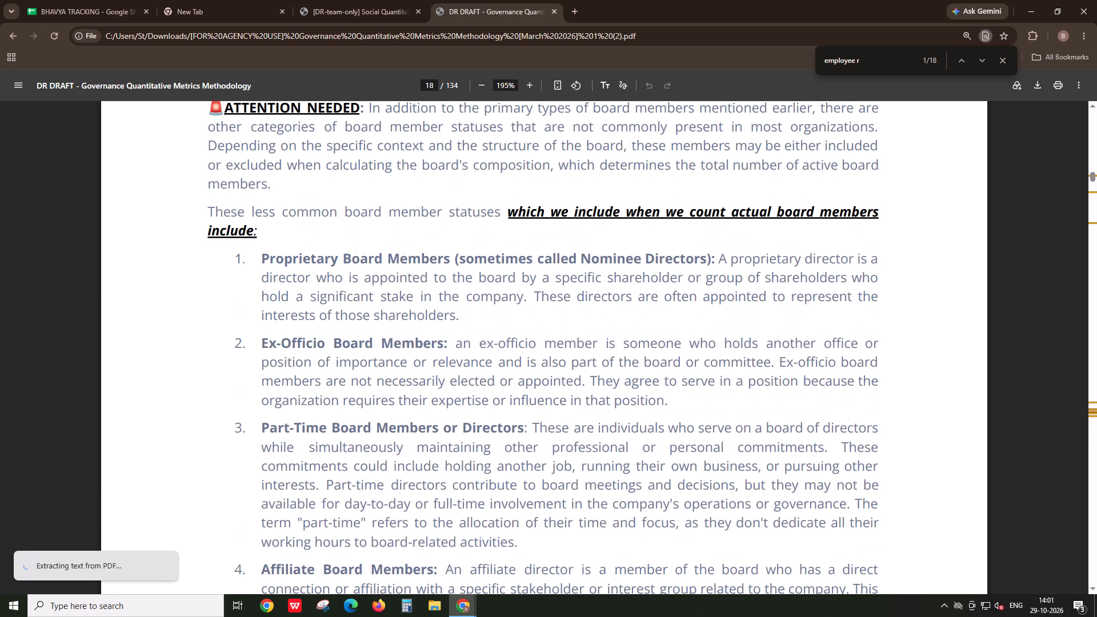
{"action": "scroll", "coordinate": [373, 419], "scroll_direction": "down", "scroll_amount": 10}
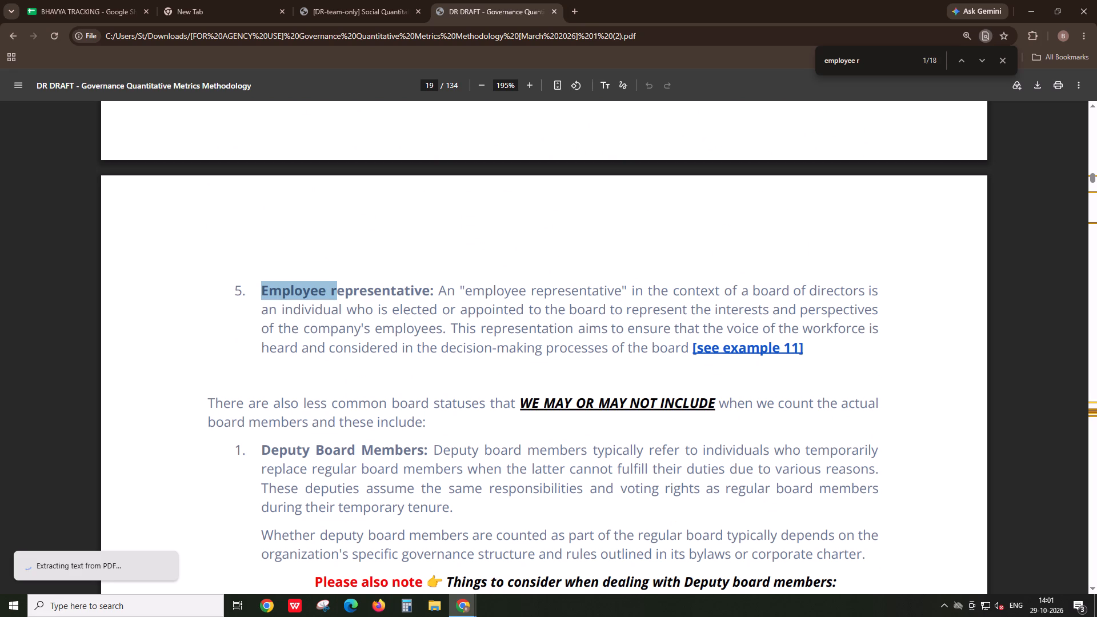
Follow the example linked from the Employee representative definition and study the Volkswagen Group case on pages 32–33.
{"action": "left_click", "coordinate": [748, 351]}
{"action": "scroll", "coordinate": [370, 387], "scroll_direction": "down", "scroll_amount": 6}
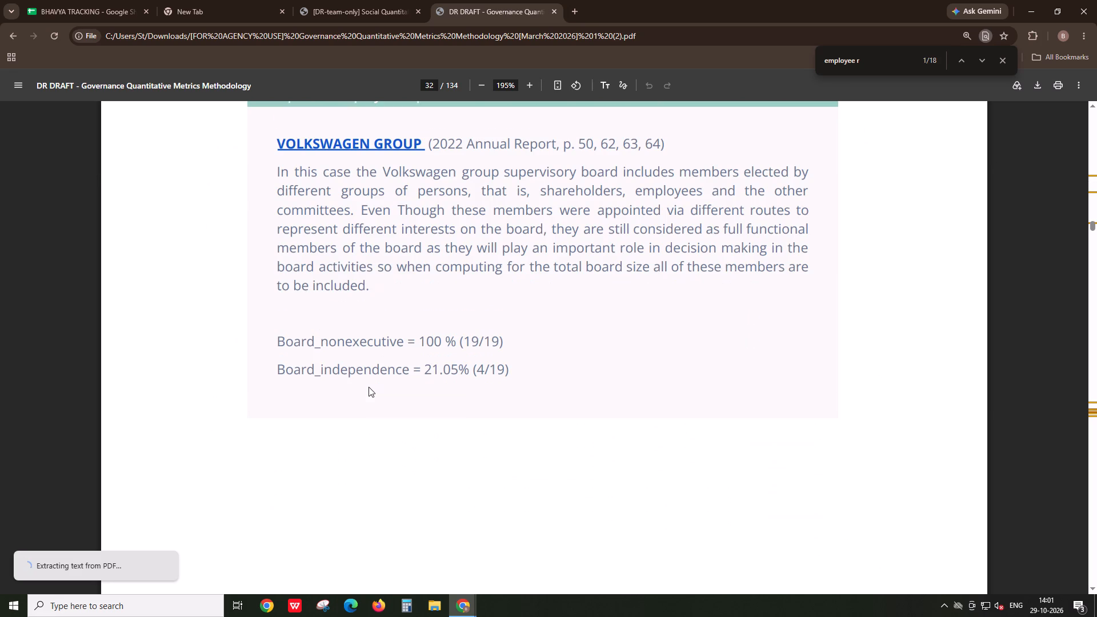
{"action": "scroll", "coordinate": [369, 387], "scroll_direction": "down", "scroll_amount": 6}
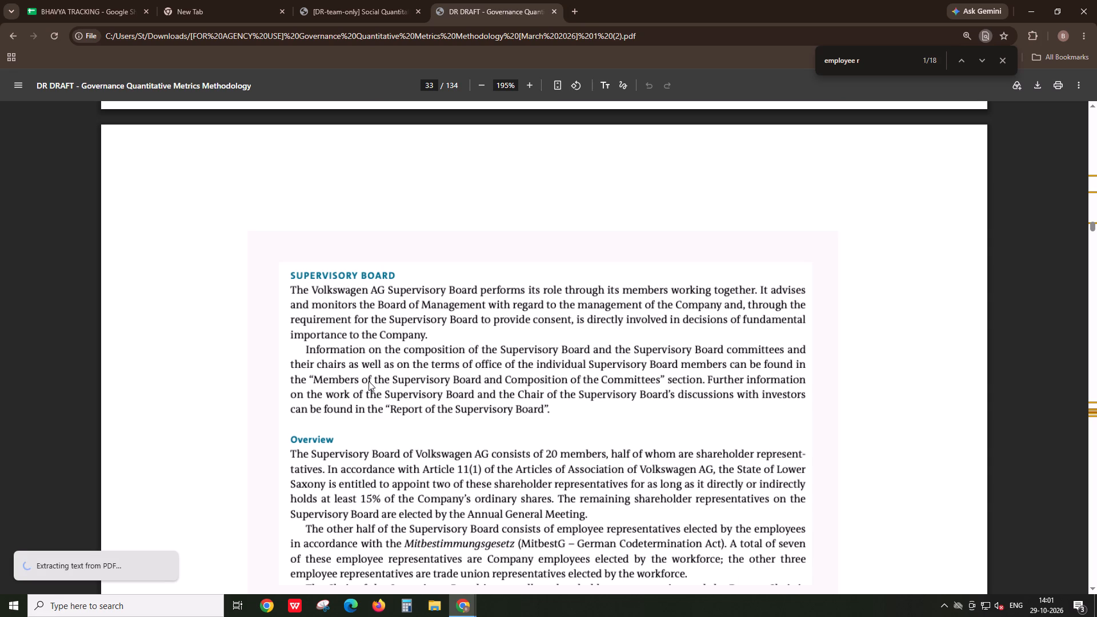
{"action": "scroll", "coordinate": [369, 381], "scroll_direction": "down", "scroll_amount": 1}
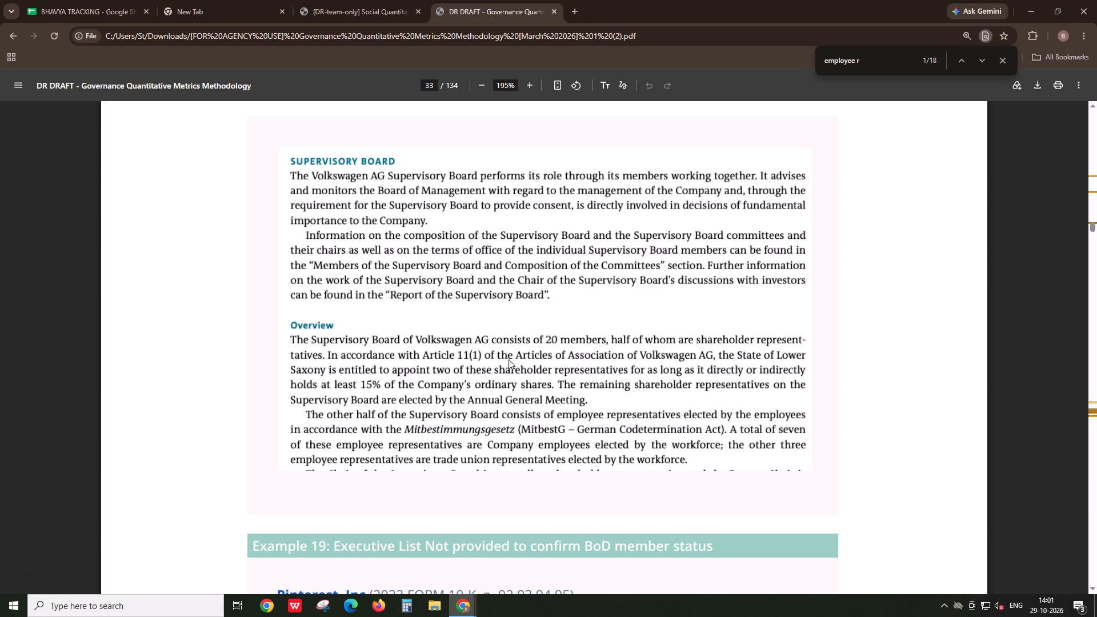
{"action": "scroll", "coordinate": [509, 359], "scroll_direction": "up", "scroll_amount": 6}
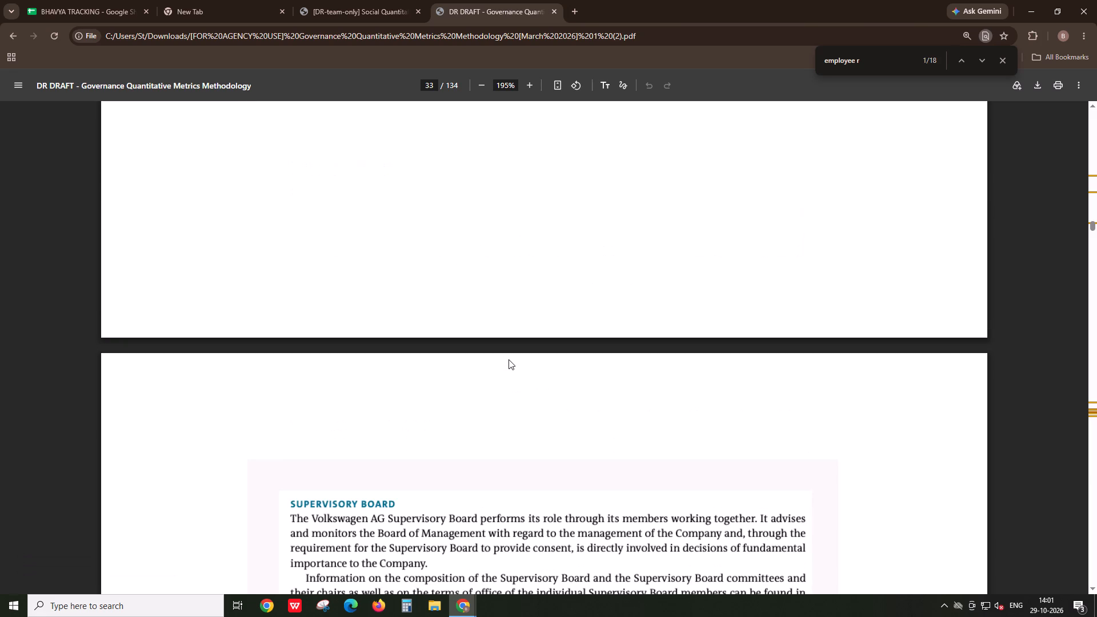
{"action": "scroll", "coordinate": [509, 359], "scroll_direction": "up", "scroll_amount": 5}
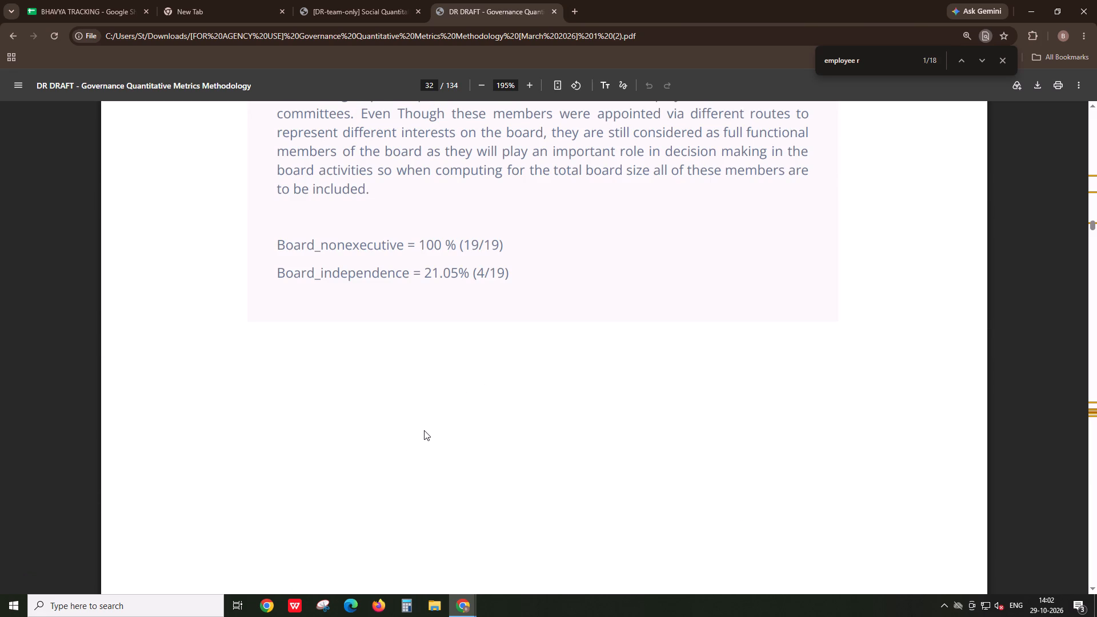
{"action": "scroll", "coordinate": [424, 430], "scroll_direction": "down", "scroll_amount": 1}
{"action": "scroll", "coordinate": [427, 432], "scroll_direction": "up", "scroll_amount": 5}
{"action": "scroll", "coordinate": [427, 432], "scroll_direction": "down", "scroll_amount": 3}
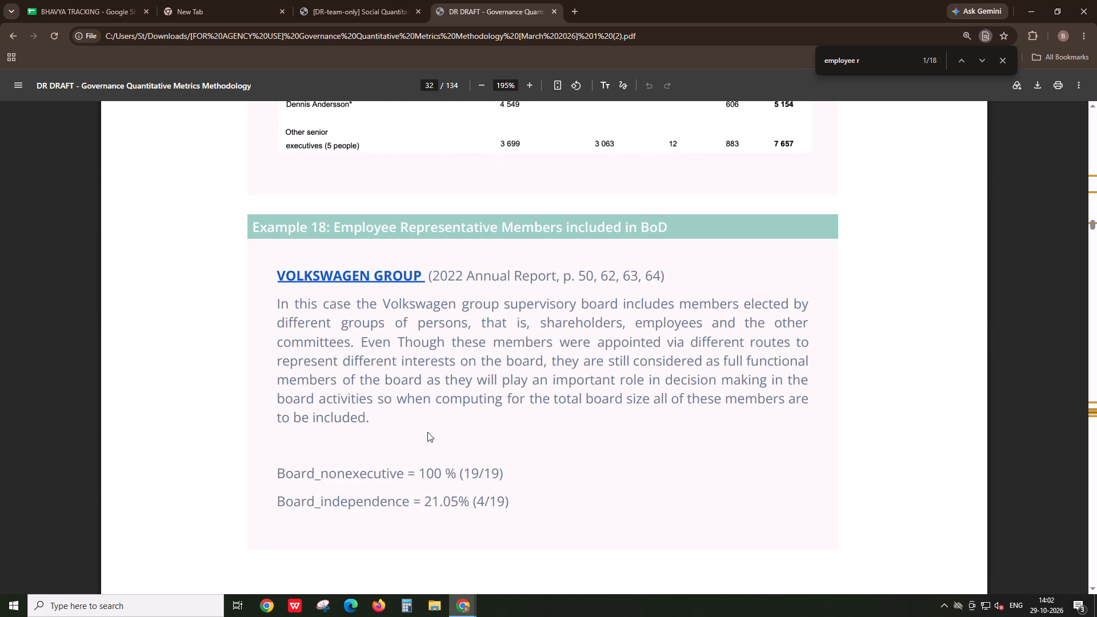
{"action": "scroll", "coordinate": [427, 432], "scroll_direction": "down", "scroll_amount": 11}
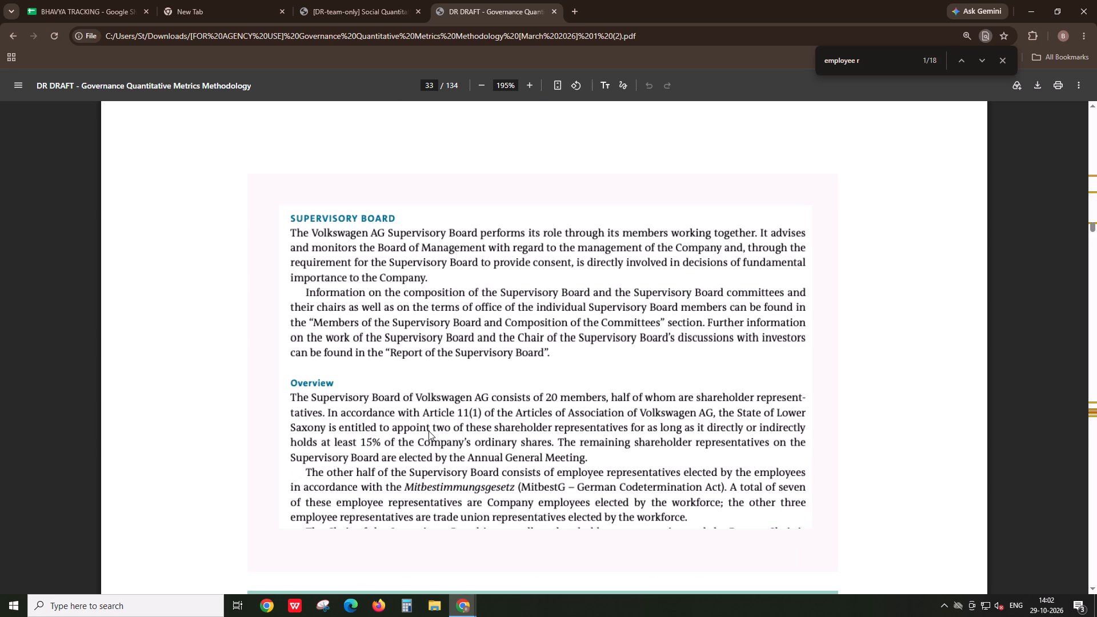
{"action": "scroll", "coordinate": [431, 428], "scroll_direction": "up", "scroll_amount": 8}
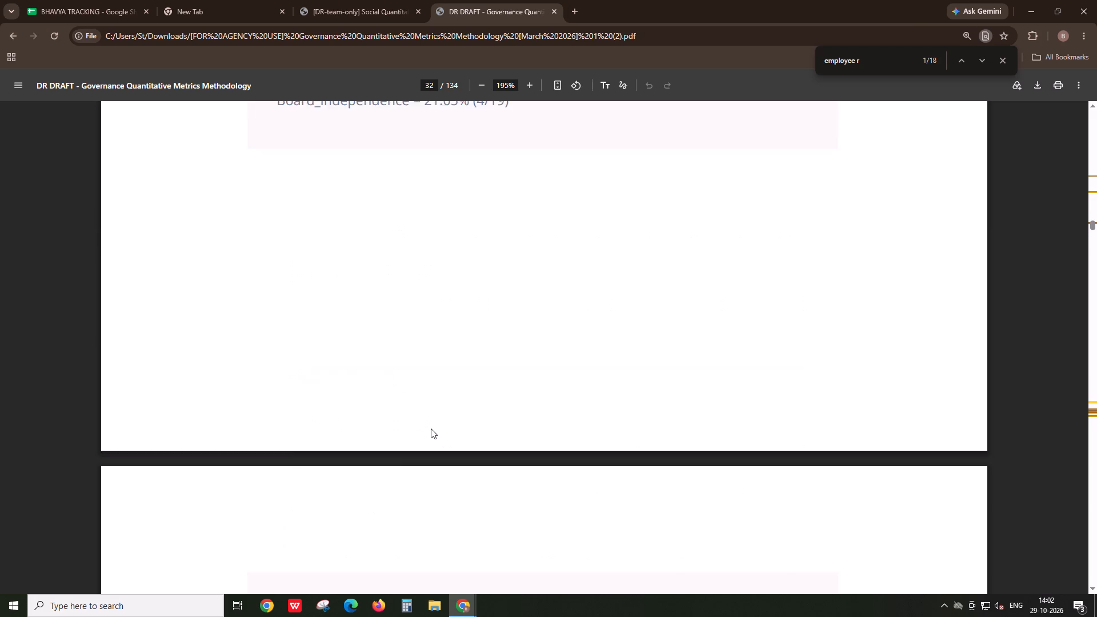
{"action": "scroll", "coordinate": [431, 427], "scroll_direction": "up", "scroll_amount": 3}
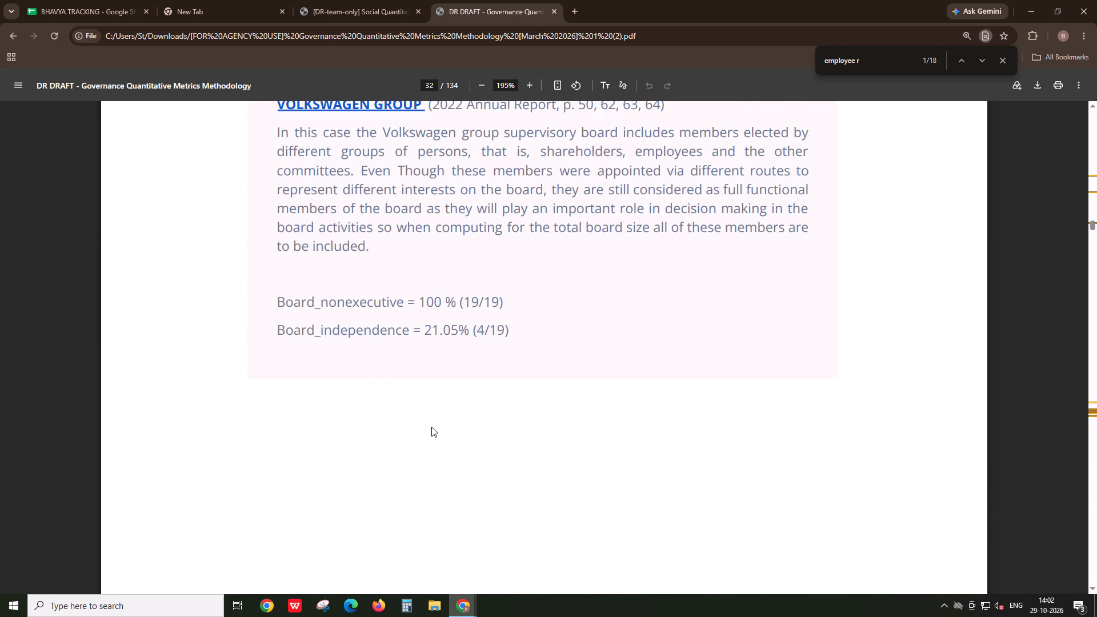
Switch back to the Lenzing AG task in Igloo and view the Audit_independence Copilot annotation on the committee composition table, page 194.
{"action": "key", "text": "alt+Tab"}
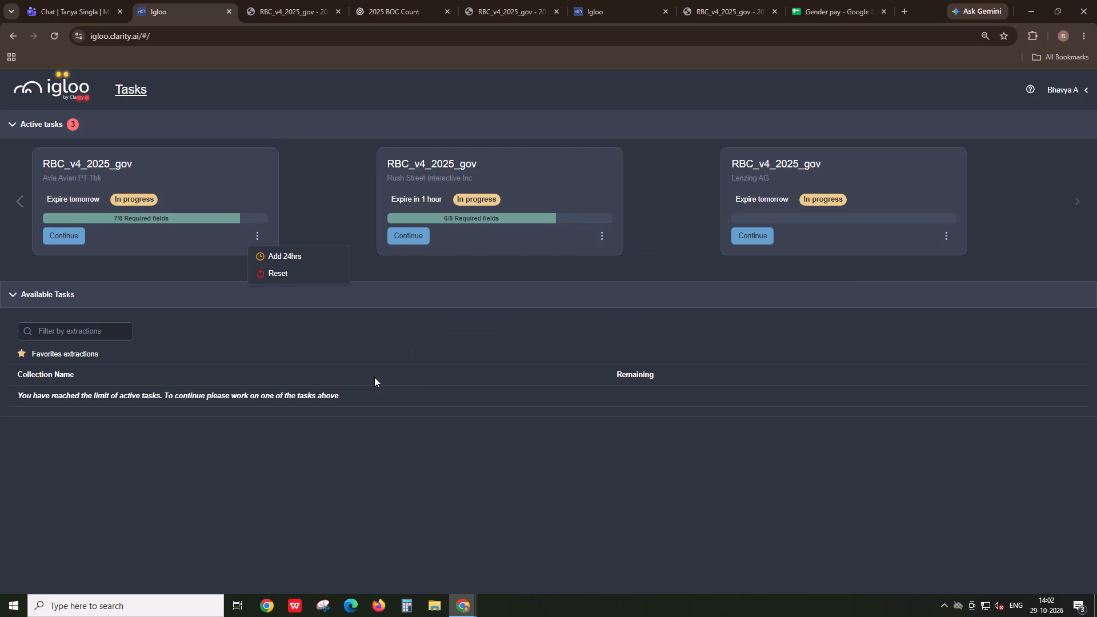
{"action": "key", "text": "alt+Tab"}
{"action": "key", "text": "alt+Tab"}
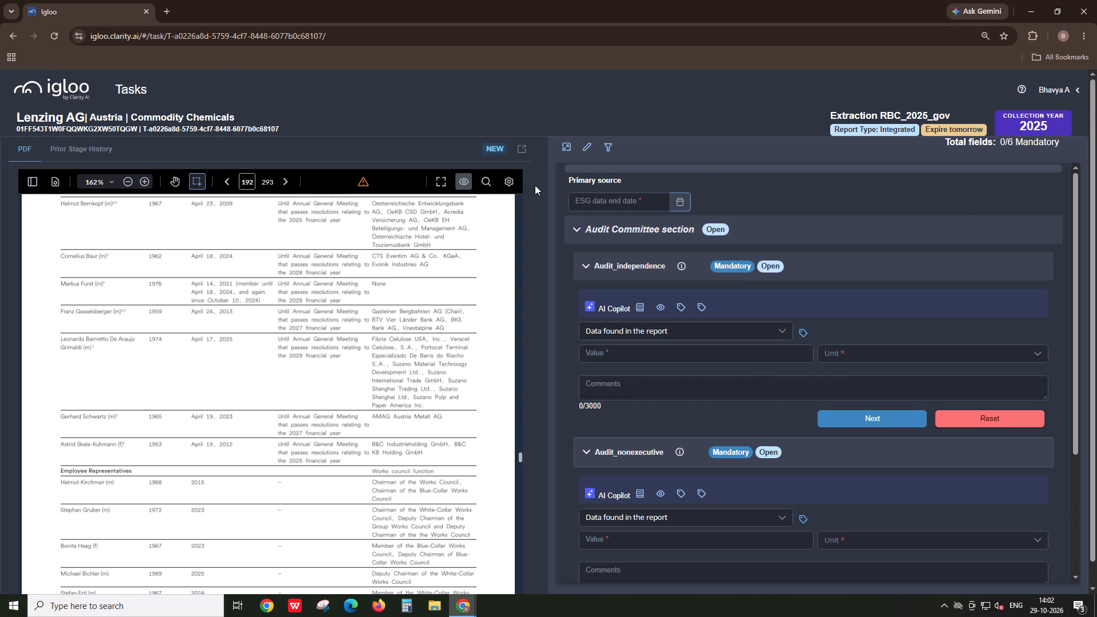
{"action": "left_click", "coordinate": [507, 182]}
{"action": "left_click", "coordinate": [314, 326]}
{"action": "left_click", "coordinate": [686, 310]}
{"action": "scroll", "coordinate": [122, 404], "scroll_direction": "down", "scroll_amount": 1}
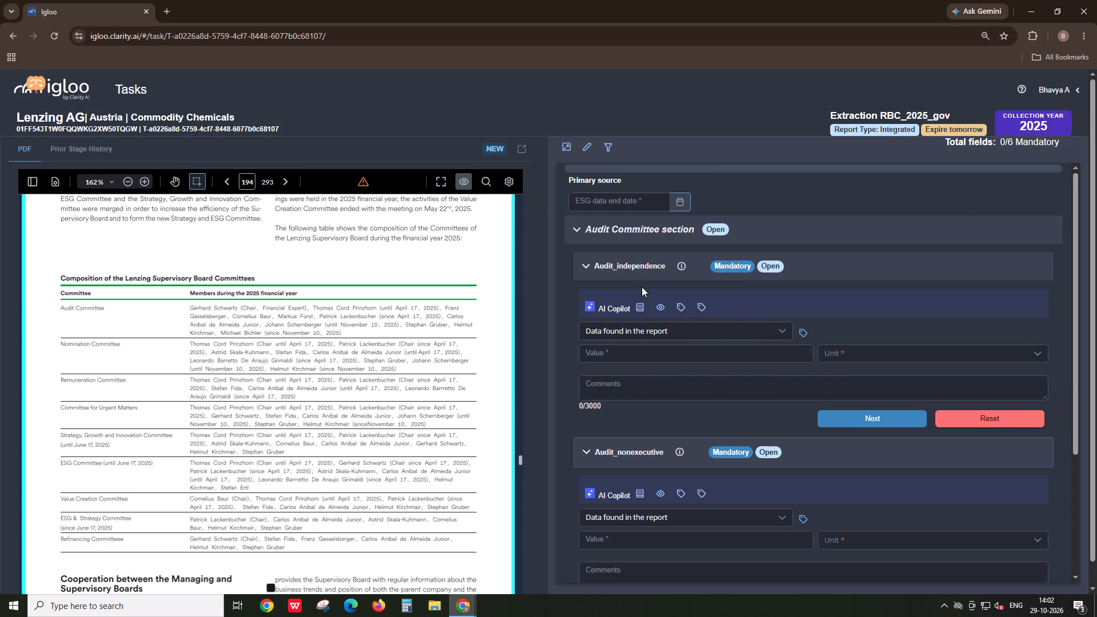
Copy the Audit_independence Copilot explanation from its beginning through "so all nine are independent" into that field's comments.
{"action": "left_click", "coordinate": [650, 305]}
{"action": "left_click_drag", "start_coordinate": [402, 308], "coordinate": [541, 331]}
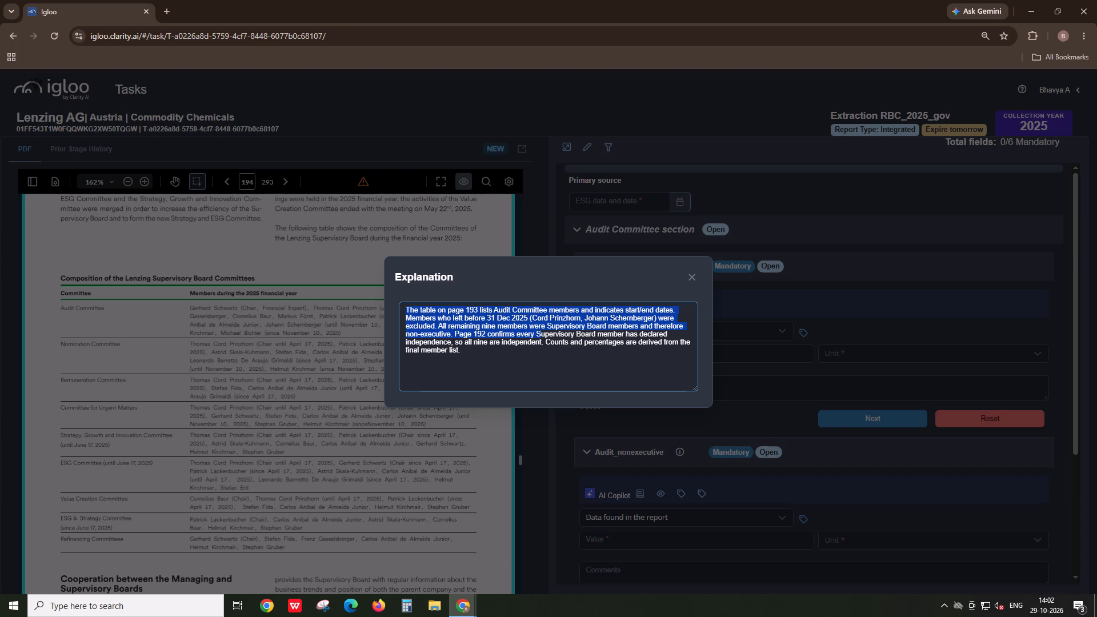
{"action": "left_click_drag", "start_coordinate": [541, 331], "coordinate": [450, 340]}
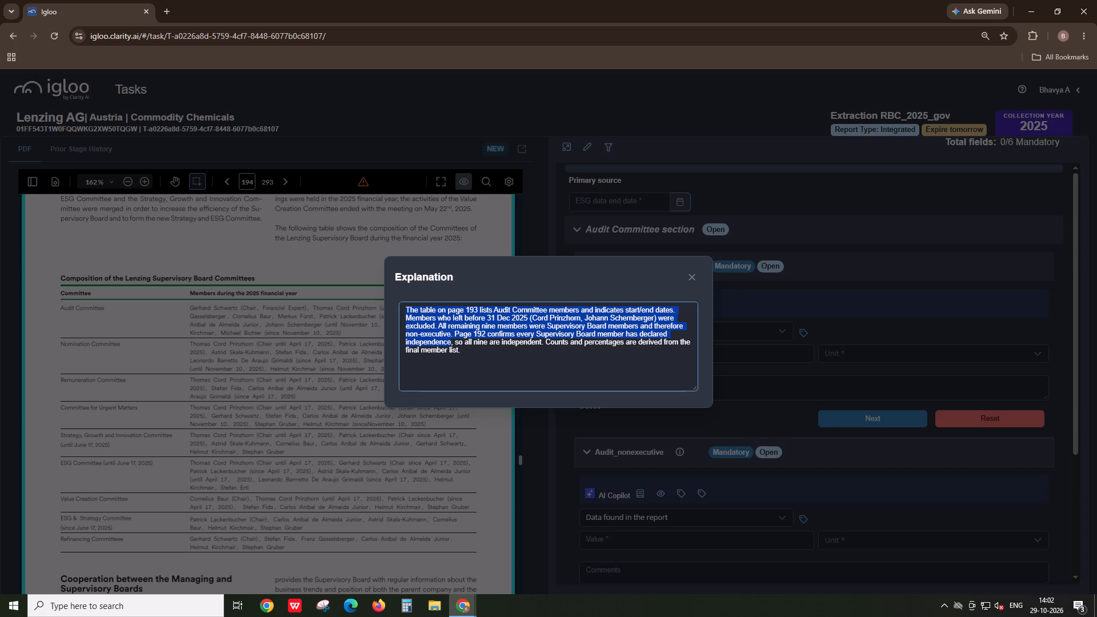
{"action": "left_click_drag", "start_coordinate": [450, 340], "coordinate": [452, 333]}
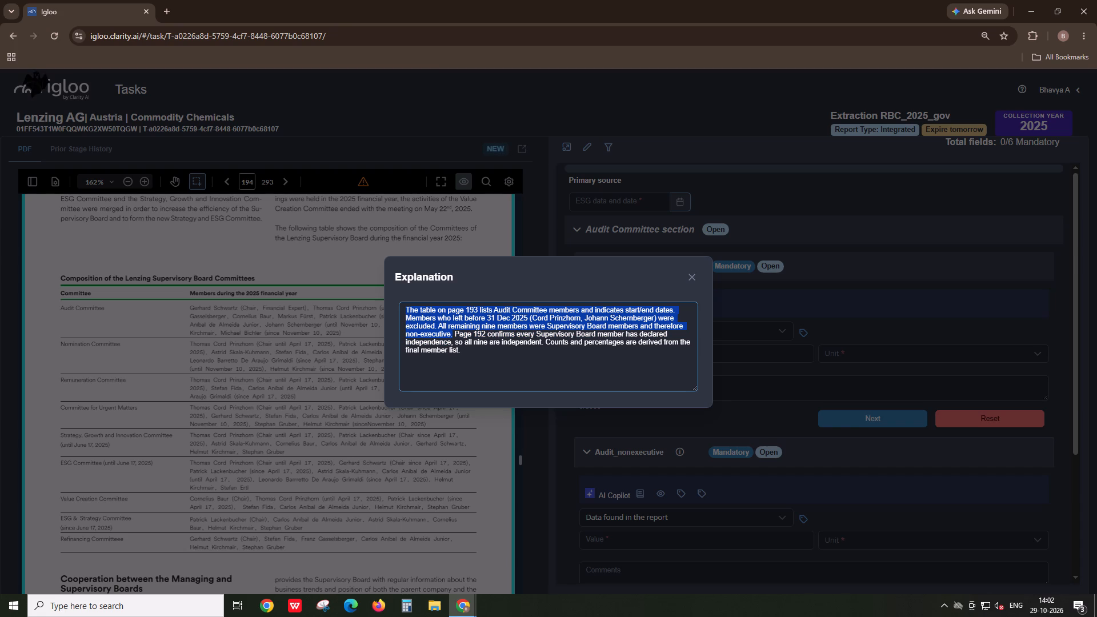
{"action": "left_click_drag", "start_coordinate": [452, 333], "coordinate": [455, 338]}
{"action": "left_click_drag", "start_coordinate": [455, 338], "coordinate": [542, 342]}
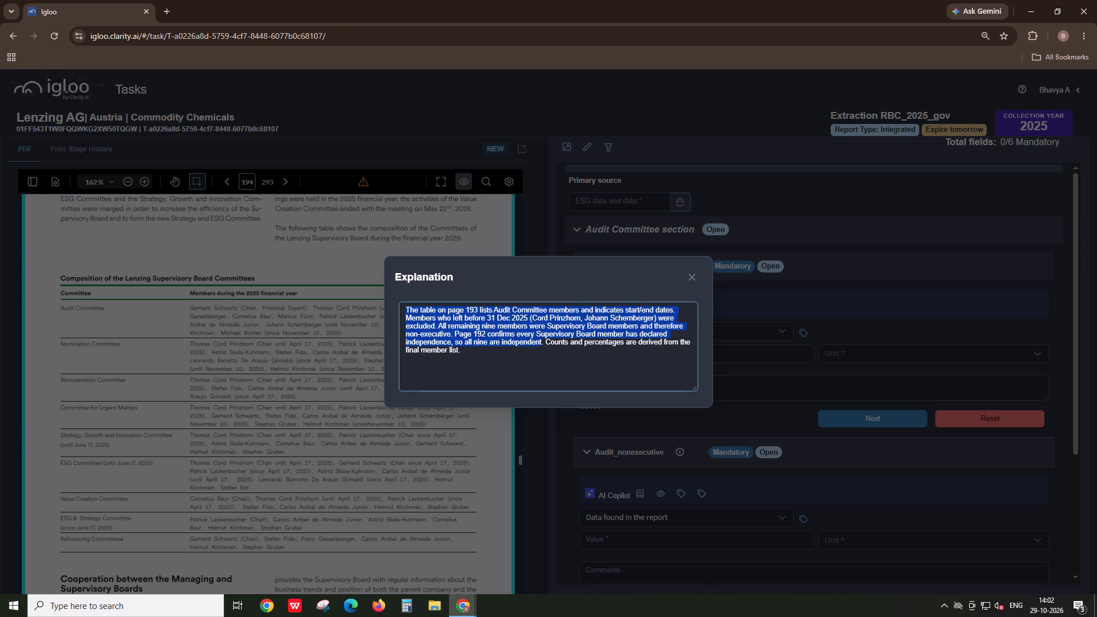
{"action": "key", "text": "ctrl+c"}
{"action": "left_click", "coordinate": [683, 276]}
{"action": "left_click", "coordinate": [664, 386]}
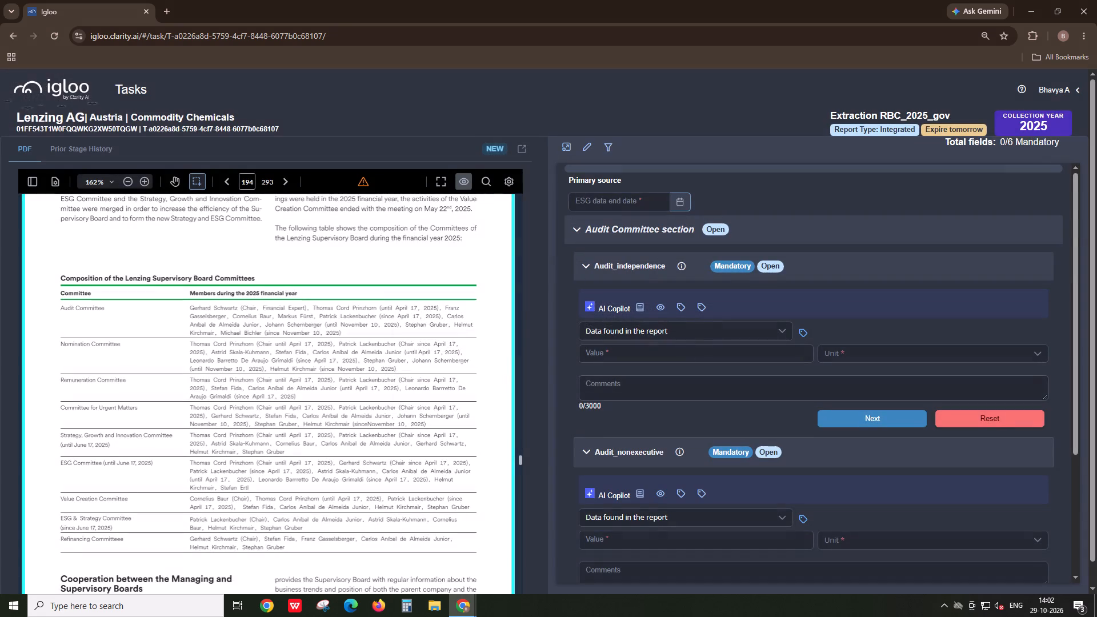
{"action": "key", "text": "ctrl+v"}
Set the Audit_independence value to 100 with the unit percentage (%).
{"action": "left_click", "coordinate": [673, 354]}
{"action": "type", "text": "100"}
{"action": "left_click", "coordinate": [827, 366]}
{"action": "left_click", "coordinate": [840, 360]}
{"action": "left_click", "coordinate": [840, 381]}
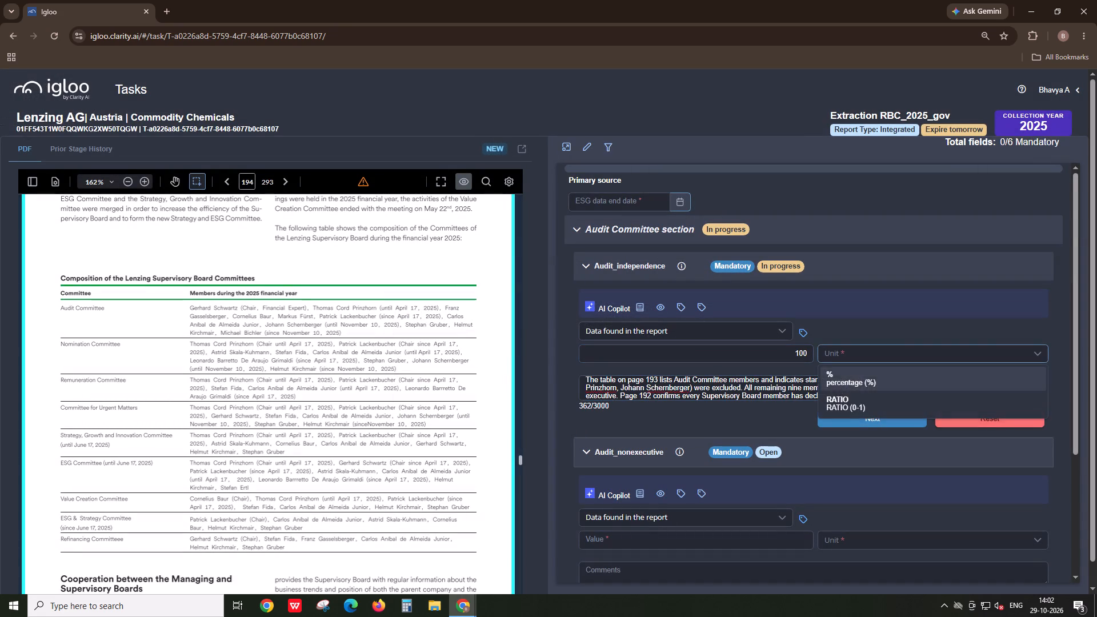
Tag the "Audit Committee" label in the committee composition table on page 194 as a source for Audit_independence.
{"action": "left_click", "coordinate": [805, 328]}
{"action": "left_click_drag", "start_coordinate": [57, 305], "coordinate": [107, 310]}
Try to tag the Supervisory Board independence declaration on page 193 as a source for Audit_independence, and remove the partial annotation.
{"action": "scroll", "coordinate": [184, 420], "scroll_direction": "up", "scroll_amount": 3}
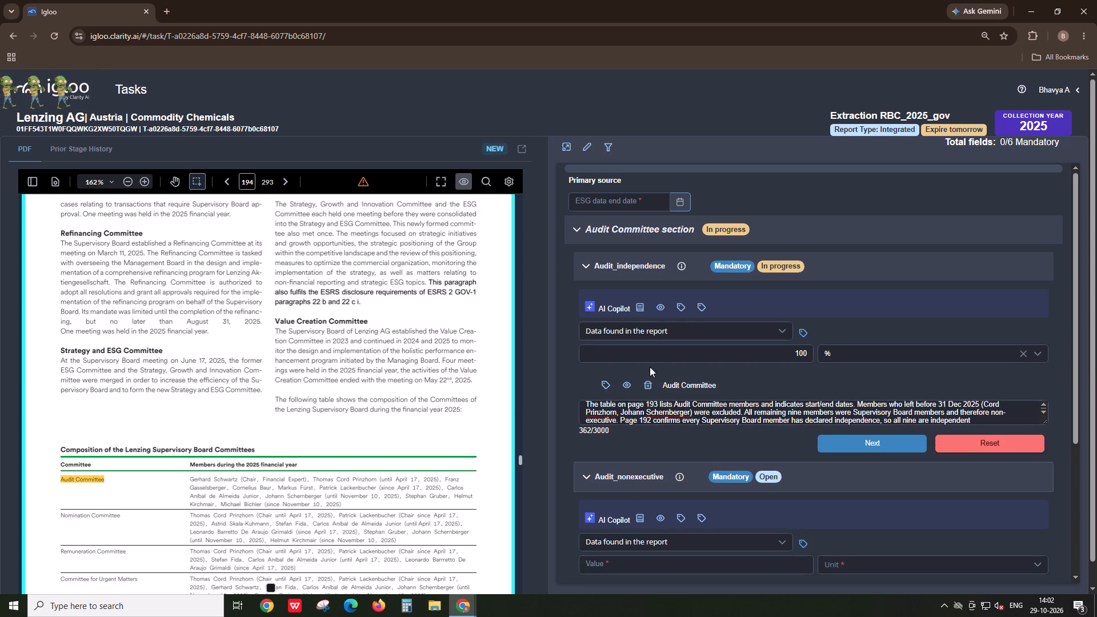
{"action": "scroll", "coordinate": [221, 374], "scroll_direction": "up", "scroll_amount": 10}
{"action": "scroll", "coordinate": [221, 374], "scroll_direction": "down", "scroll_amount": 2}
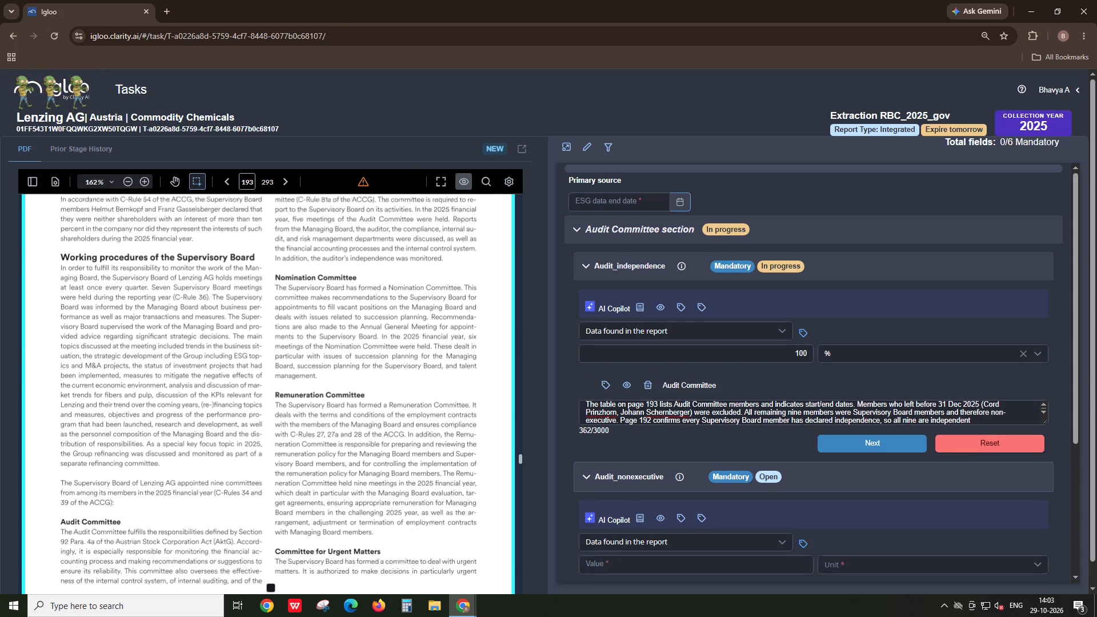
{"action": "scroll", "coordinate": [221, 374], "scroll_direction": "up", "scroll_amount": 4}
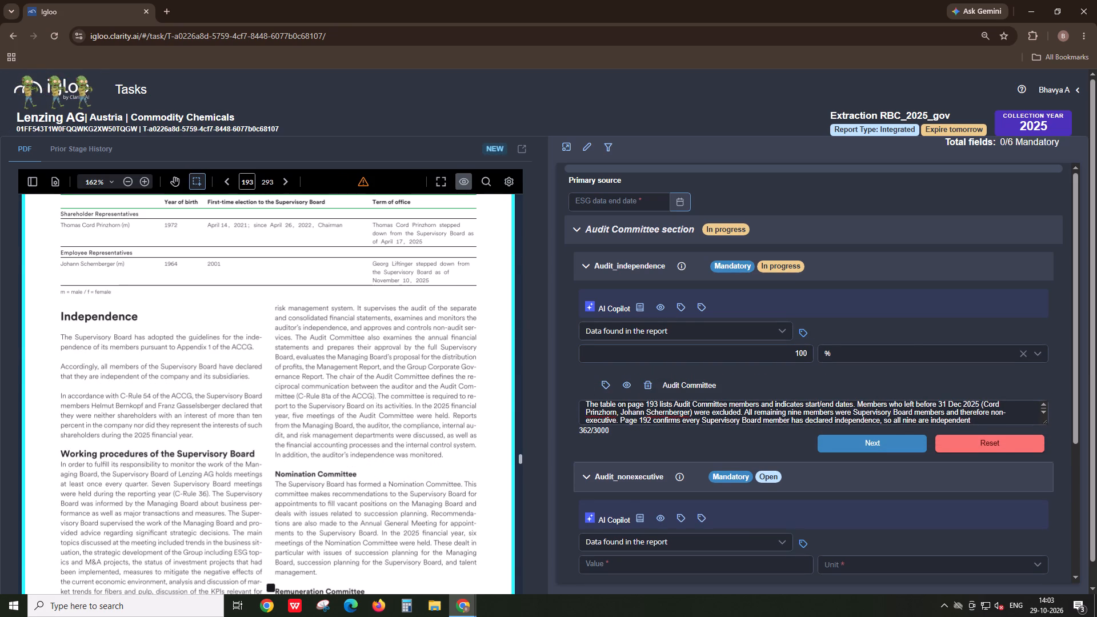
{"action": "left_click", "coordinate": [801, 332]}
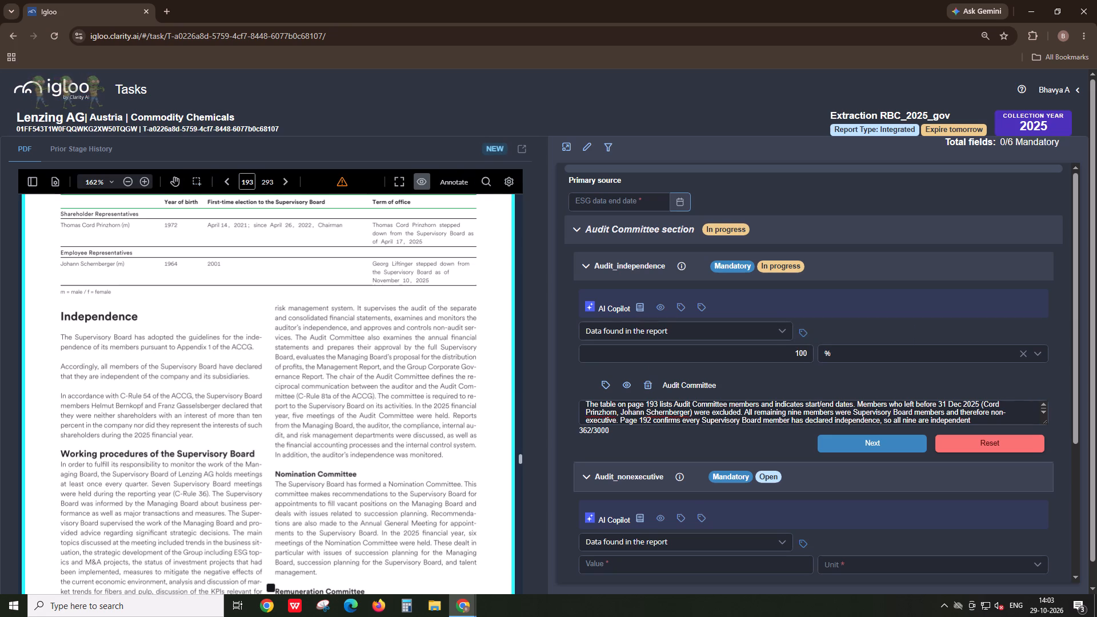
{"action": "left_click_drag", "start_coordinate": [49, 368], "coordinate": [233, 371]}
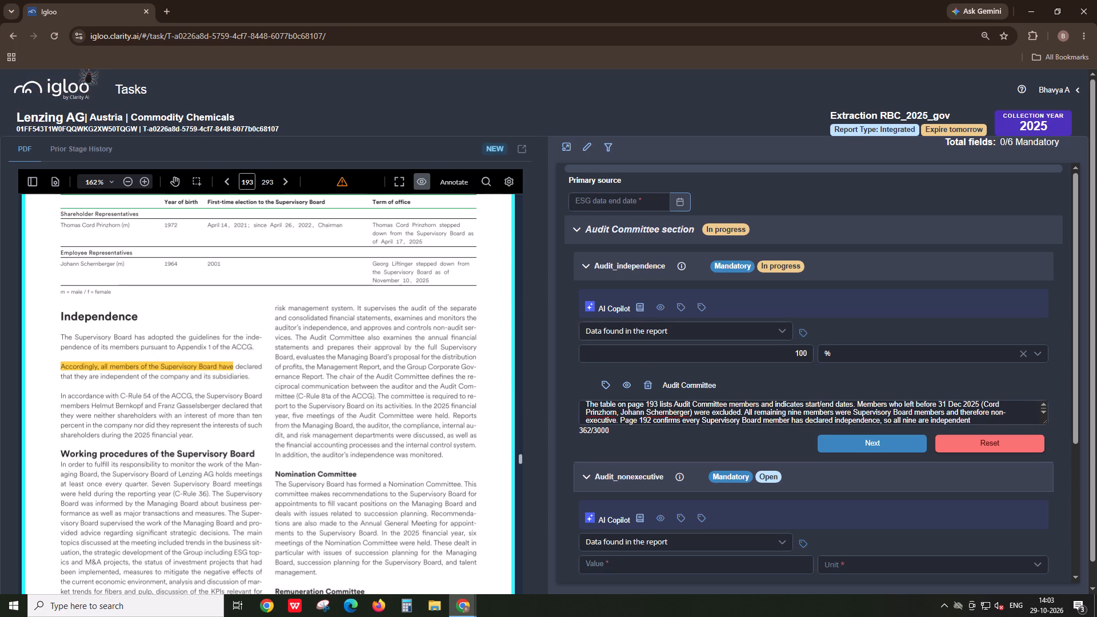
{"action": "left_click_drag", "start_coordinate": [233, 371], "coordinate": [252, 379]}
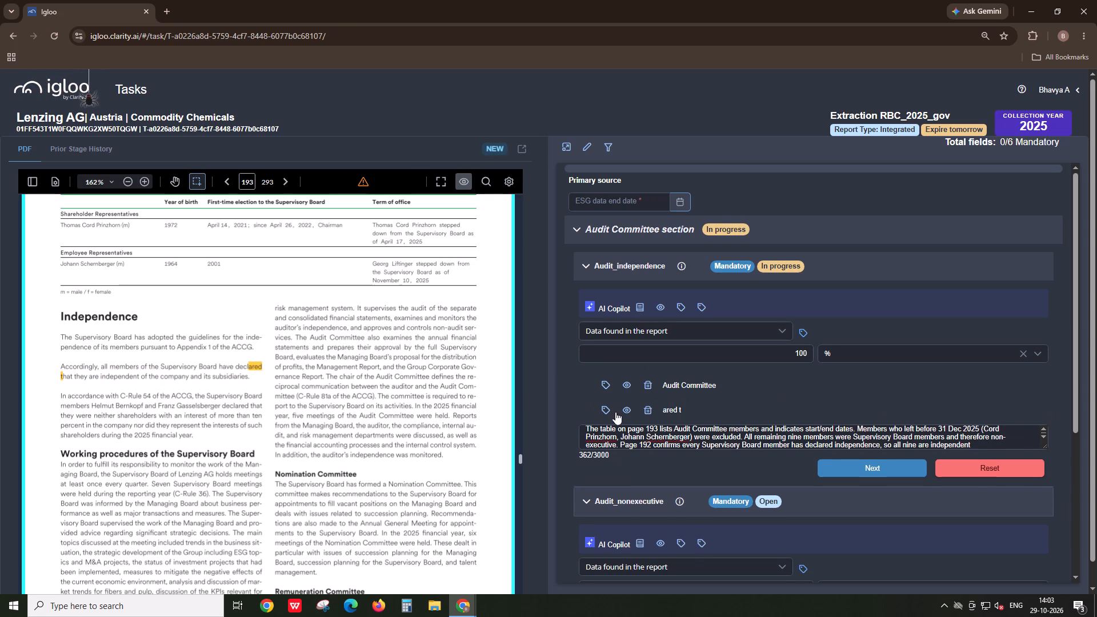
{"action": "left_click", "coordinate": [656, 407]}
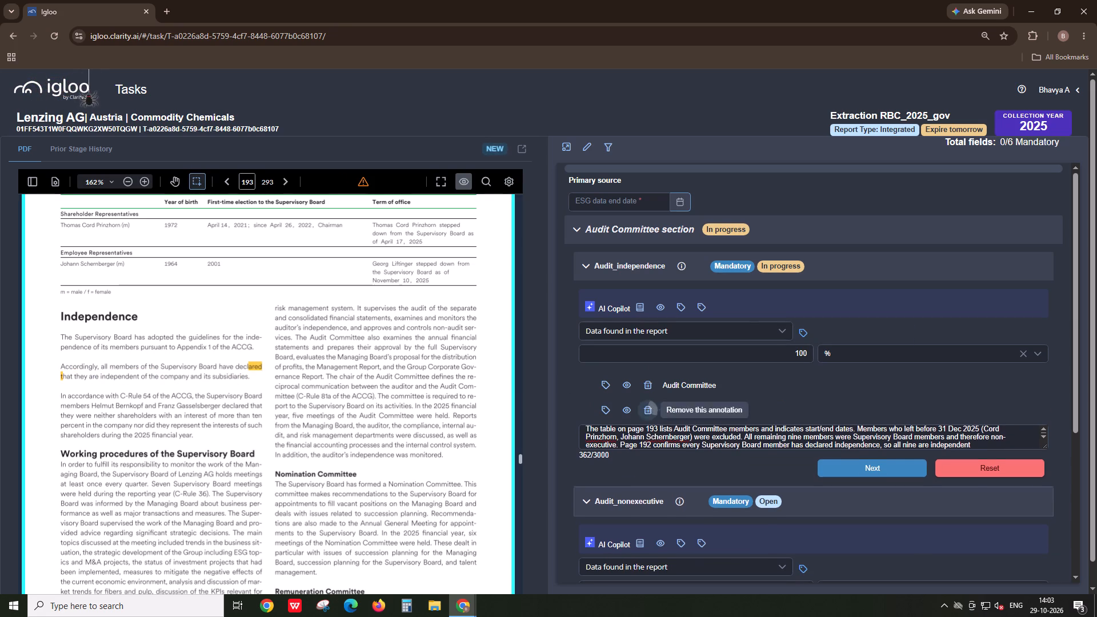
Tag the full sentence from "Accordingly, all members" through "subsidiaries" on page 193 as an Audit_independence source, and complete the field.
{"action": "left_click", "coordinate": [807, 335]}
{"action": "left_click_drag", "start_coordinate": [53, 362], "coordinate": [58, 363]}
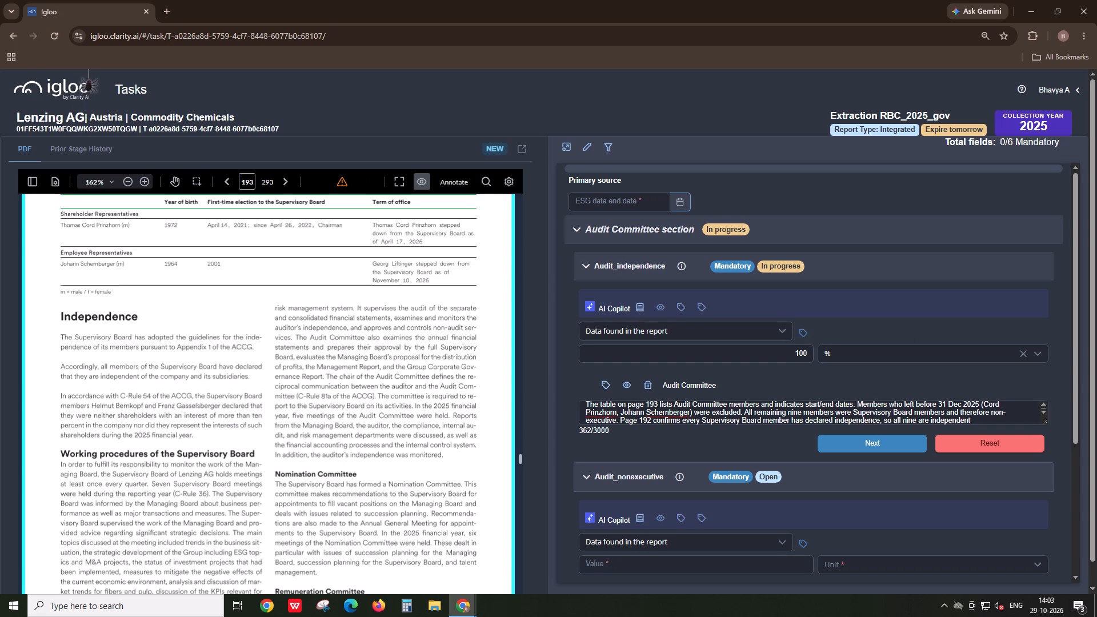
{"action": "left_click_drag", "start_coordinate": [58, 363], "coordinate": [221, 379]}
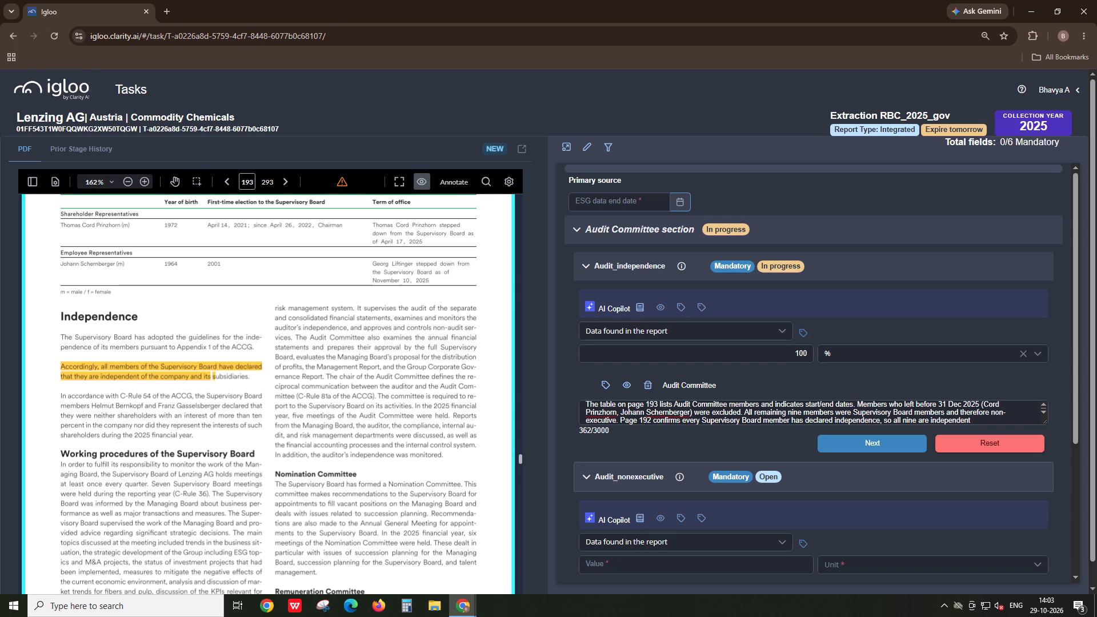
{"action": "left_click_drag", "start_coordinate": [221, 379], "coordinate": [249, 380]}
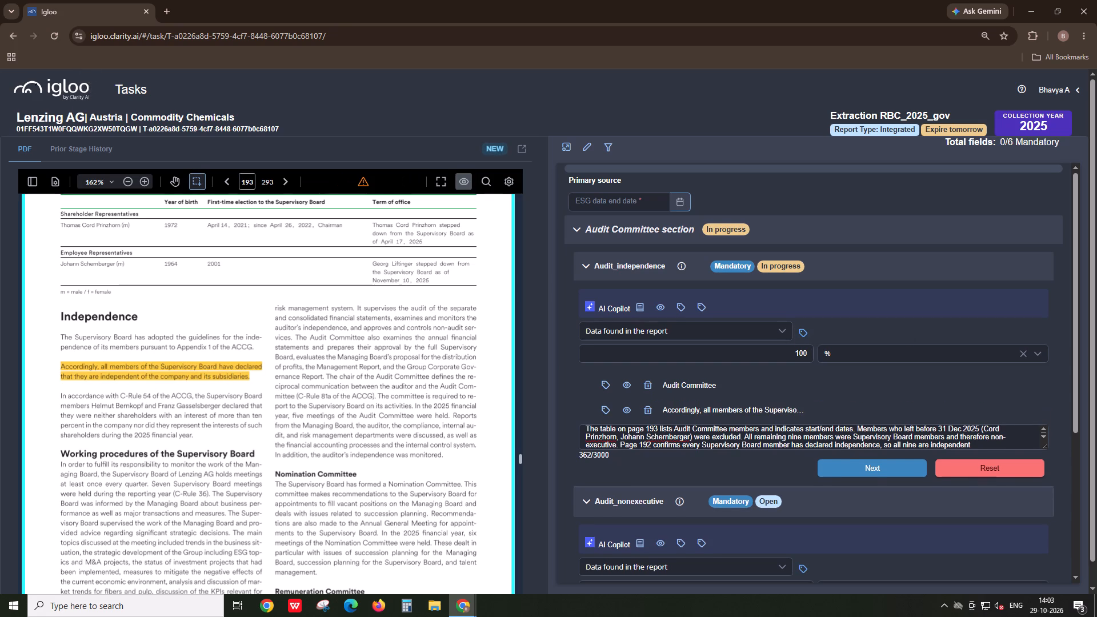
{"action": "left_click", "coordinate": [867, 471]}
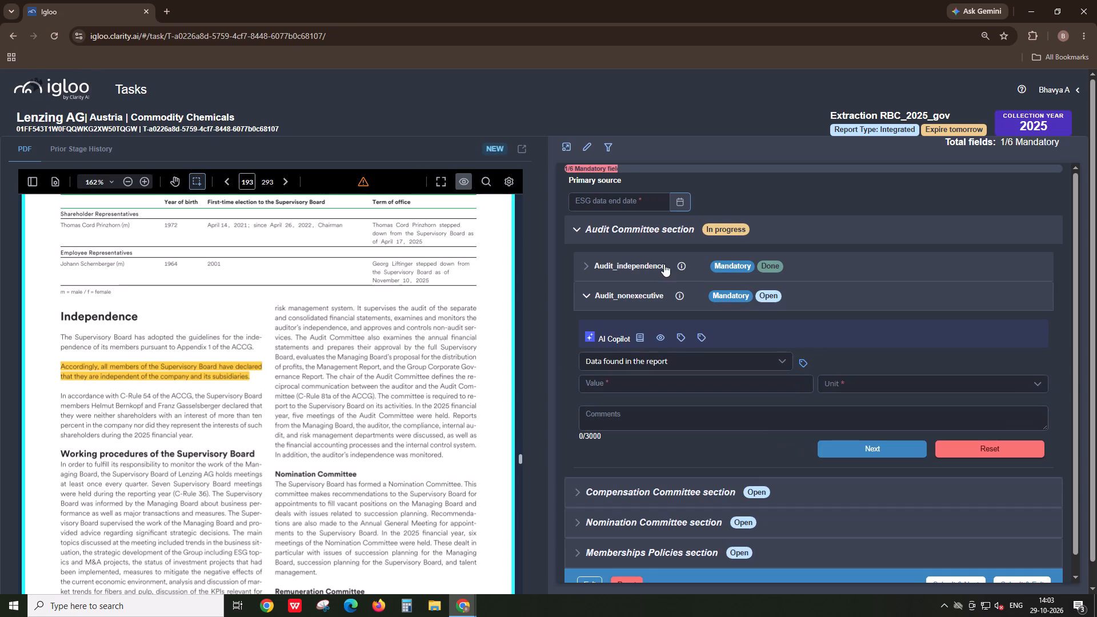
Reuse the explanation text from the Audit_independence comments as the comments of Audit_nonexecutive.
{"action": "left_click", "coordinate": [664, 264]}
{"action": "left_click", "coordinate": [673, 447]}
{"action": "scroll", "coordinate": [673, 447], "scroll_direction": "down", "scroll_amount": 1}
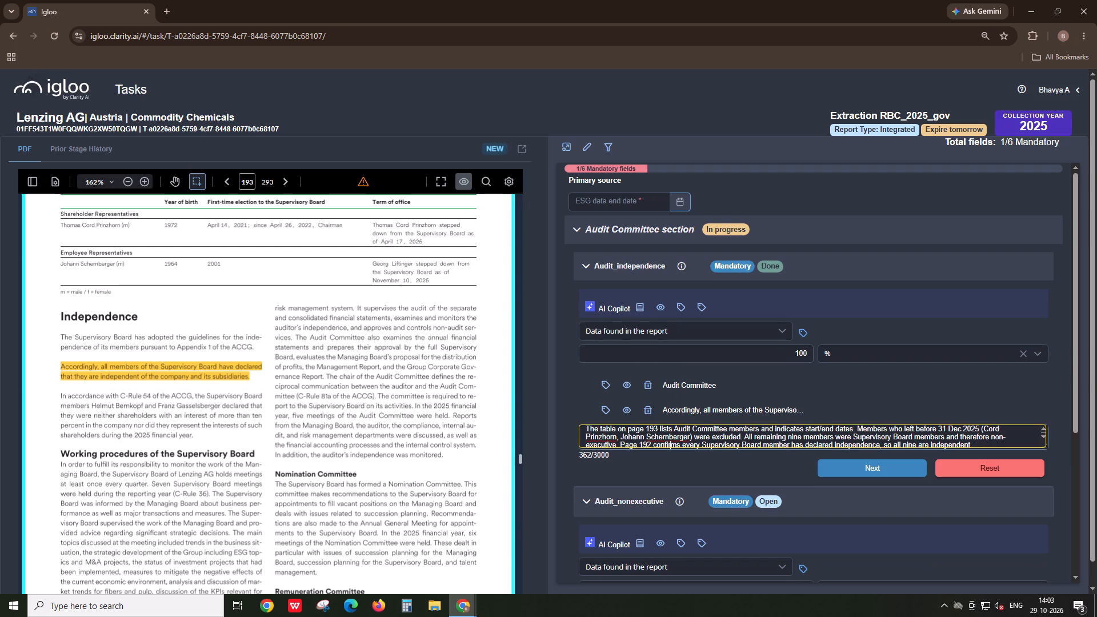
{"action": "scroll", "coordinate": [673, 447], "scroll_direction": "down", "scroll_amount": 2}
{"action": "left_click", "coordinate": [636, 560]}
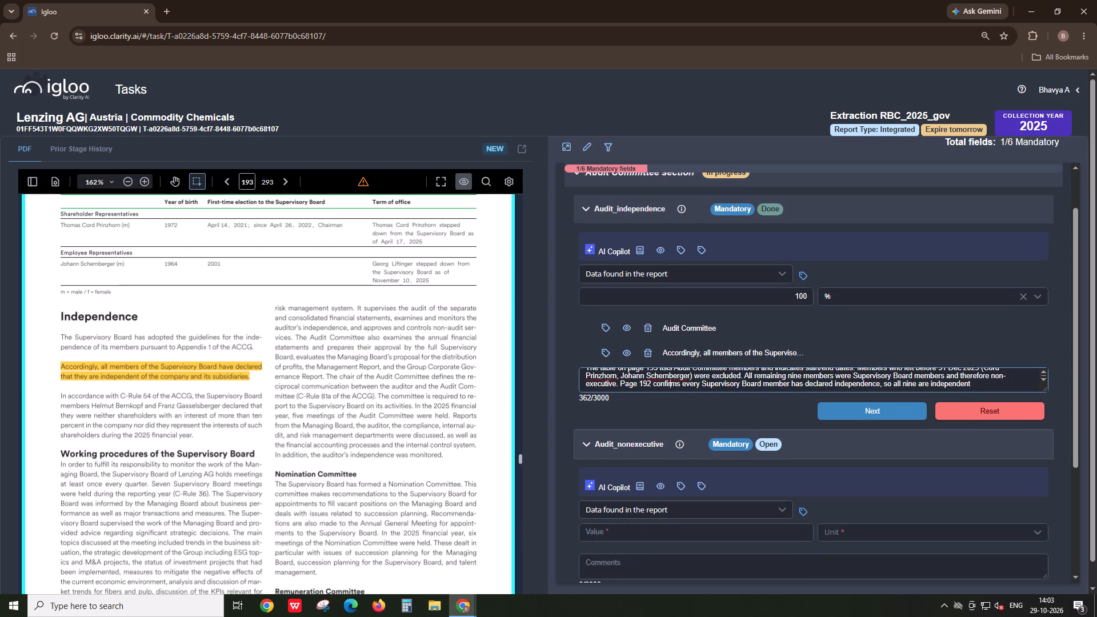
{"action": "key", "text": "ctrl+v"}
Set the Audit_nonexecutive value to 100 with the unit percentage (%).
{"action": "left_click", "coordinate": [650, 529]}
{"action": "type", "text": "10"}
{"action": "key", "text": "0"}
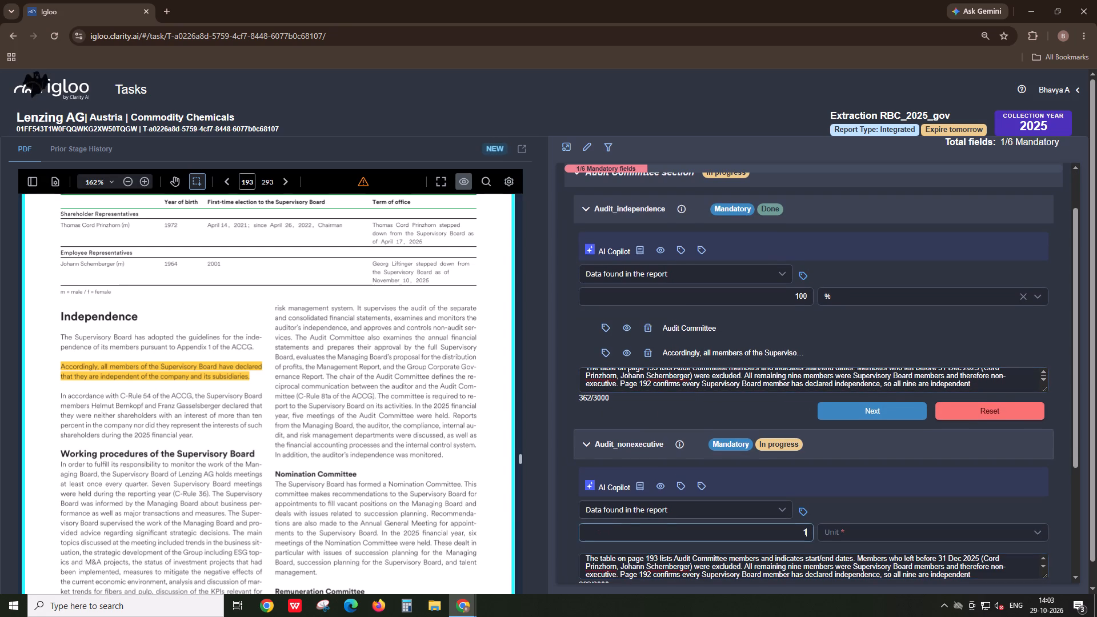
{"action": "left_click", "coordinate": [838, 527]}
{"action": "left_click", "coordinate": [840, 550]}
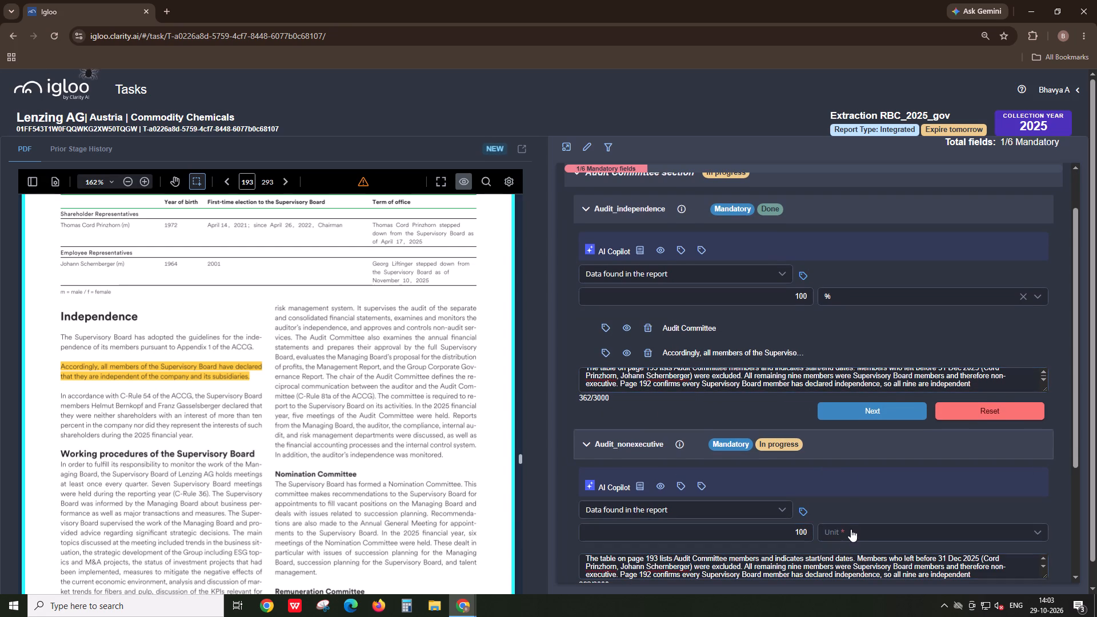
{"action": "left_click", "coordinate": [851, 534]}
{"action": "left_click", "coordinate": [848, 477]}
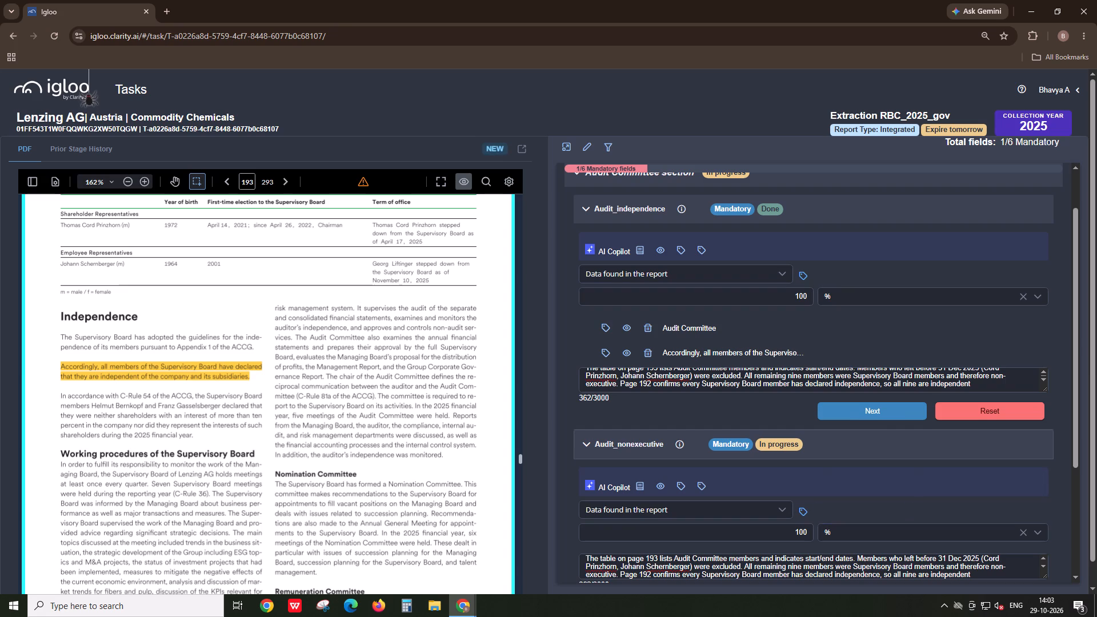
Tag the "Audit Committee" label in the committee composition table on page 194 as a source for Audit_nonexecutive.
{"action": "scroll", "coordinate": [224, 449], "scroll_direction": "down", "scroll_amount": 8}
{"action": "scroll", "coordinate": [139, 368], "scroll_direction": "down", "scroll_amount": 2}
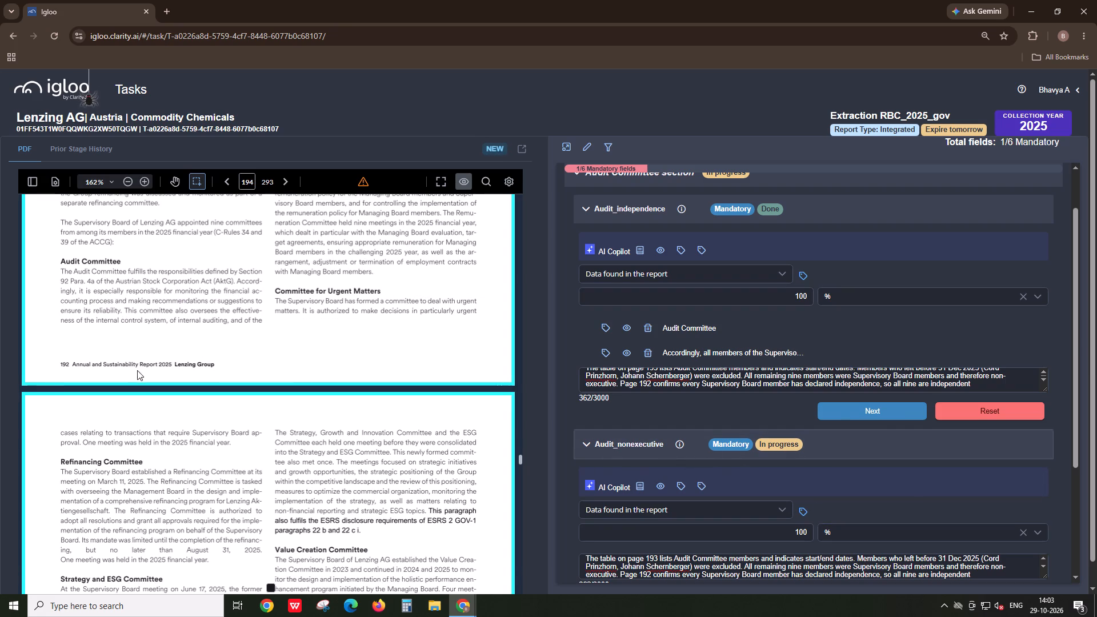
{"action": "scroll", "coordinate": [137, 370], "scroll_direction": "down", "scroll_amount": 1}
{"action": "left_click", "coordinate": [804, 506]}
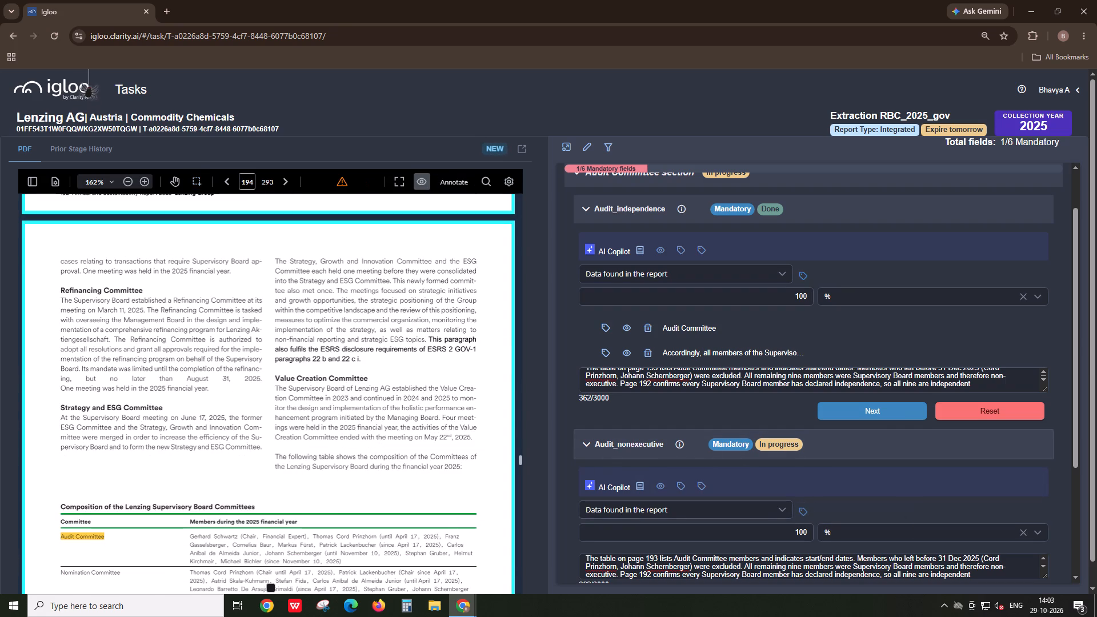
{"action": "left_click_drag", "start_coordinate": [59, 536], "coordinate": [131, 542]}
Tag the "Composition of the Supervisory Board" heading on page 192 as a second source for Audit_nonexecutive, and complete the field.
{"action": "scroll", "coordinate": [131, 542], "scroll_direction": "up", "scroll_amount": 14}
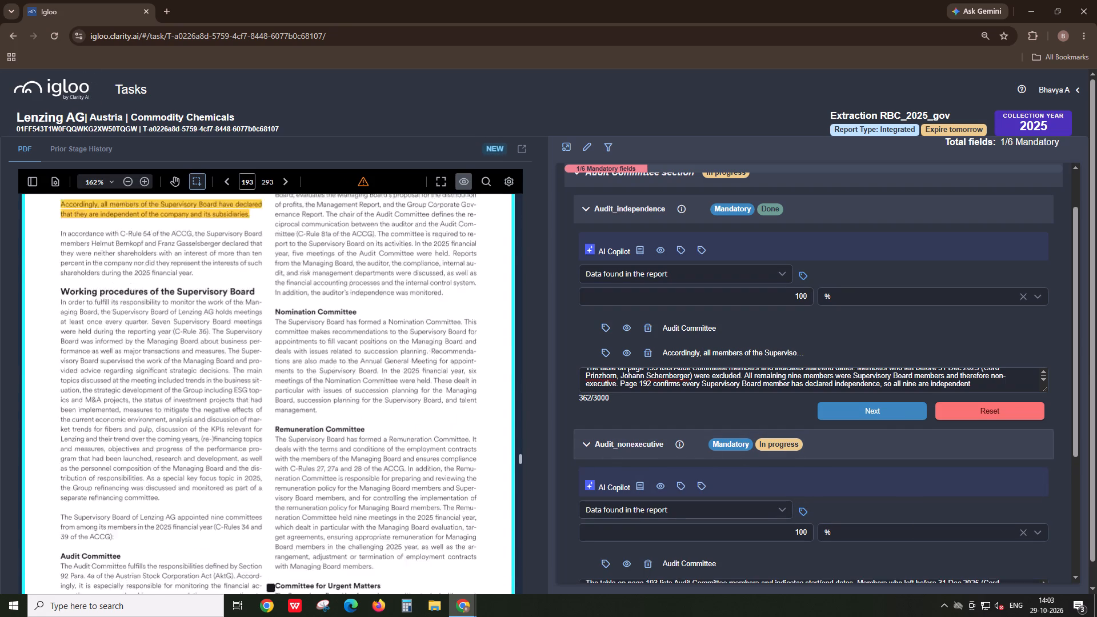
{"action": "scroll", "coordinate": [127, 538], "scroll_direction": "up", "scroll_amount": 10}
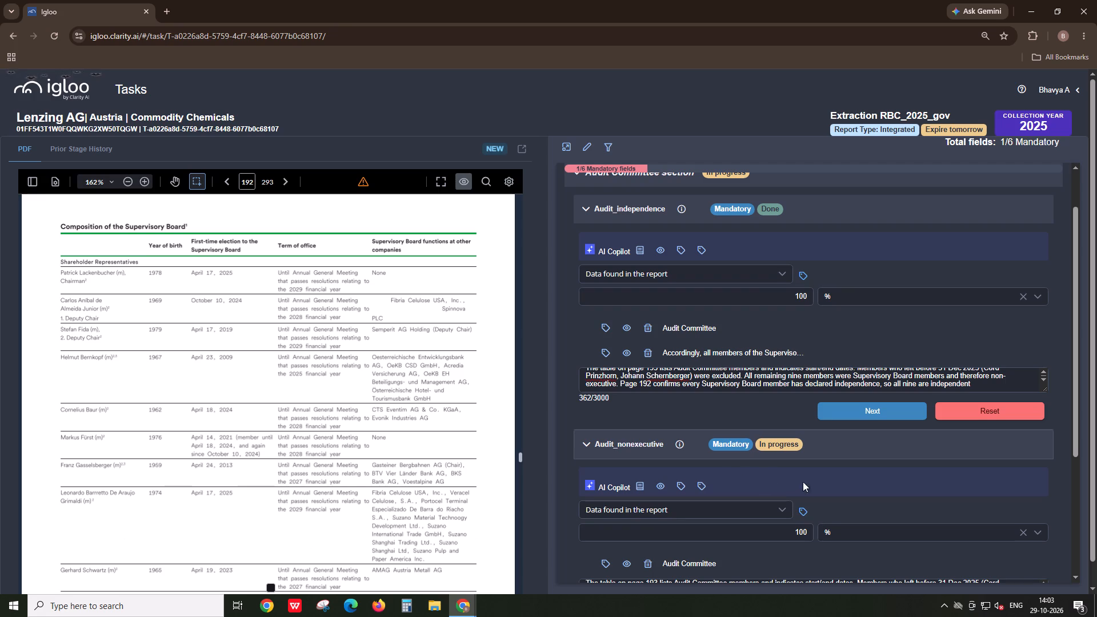
{"action": "left_click", "coordinate": [803, 507]}
{"action": "left_click_drag", "start_coordinate": [56, 221], "coordinate": [126, 233]}
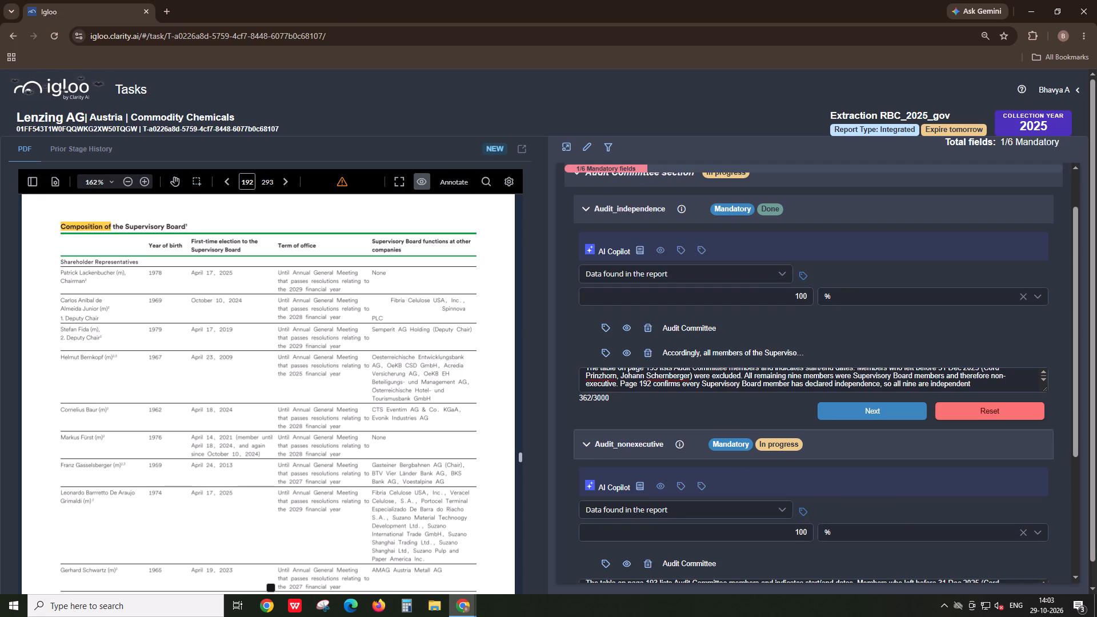
{"action": "left_click_drag", "start_coordinate": [126, 233], "coordinate": [183, 234]}
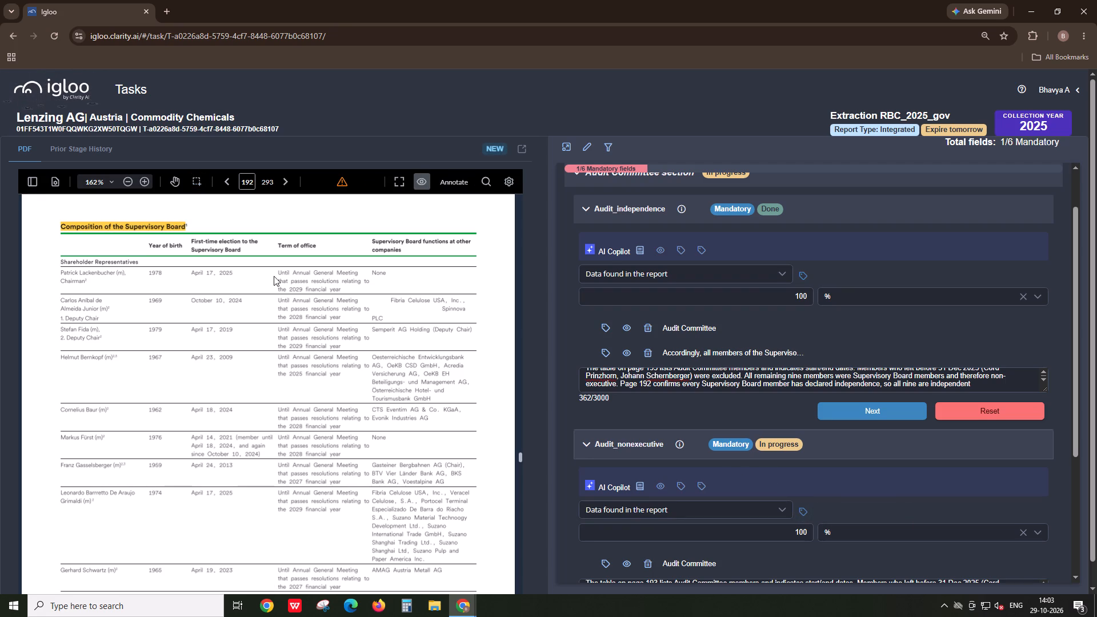
{"action": "scroll", "coordinate": [770, 463], "scroll_direction": "down", "scroll_amount": 3}
{"action": "left_click", "coordinate": [855, 466]}
{"action": "left_click", "coordinate": [851, 470]}
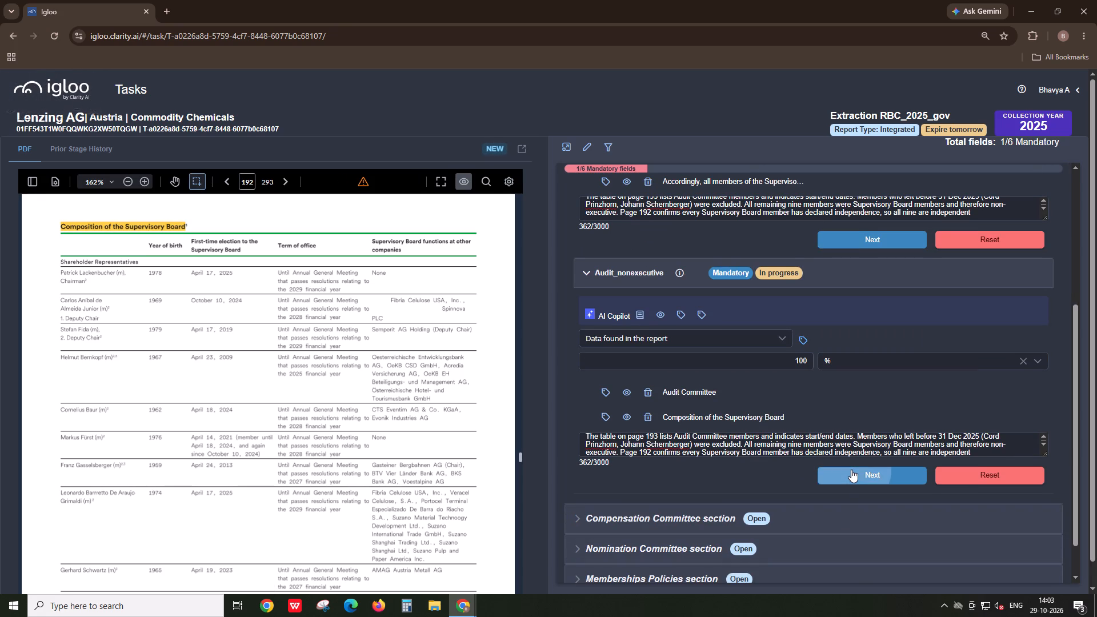
View the Compensation_independence Copilot annotation in the report.
{"action": "left_click", "coordinate": [685, 316]}
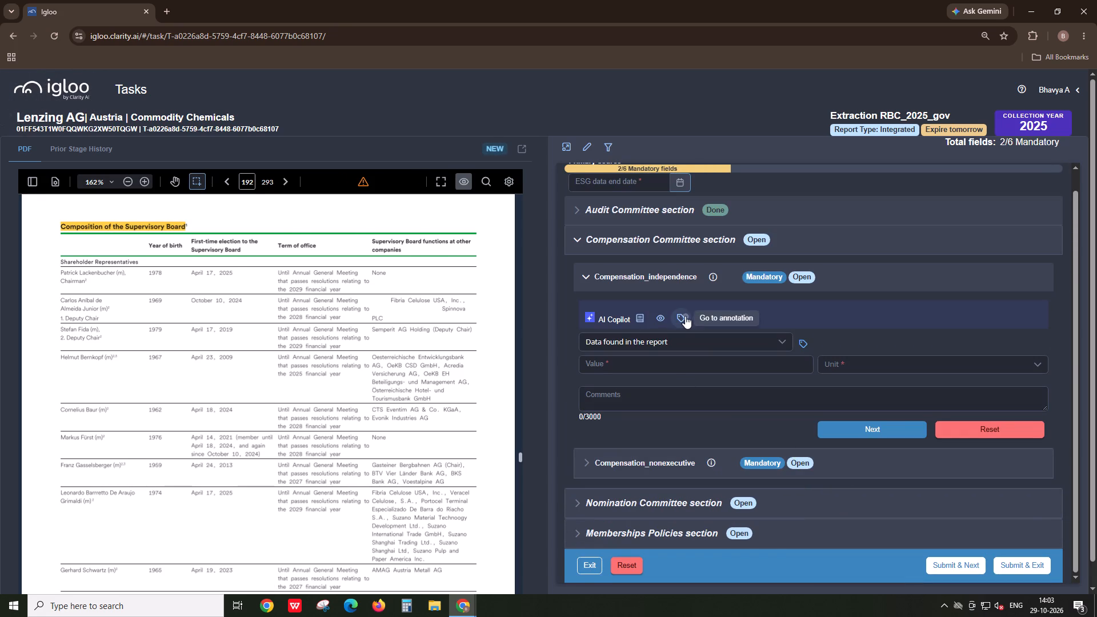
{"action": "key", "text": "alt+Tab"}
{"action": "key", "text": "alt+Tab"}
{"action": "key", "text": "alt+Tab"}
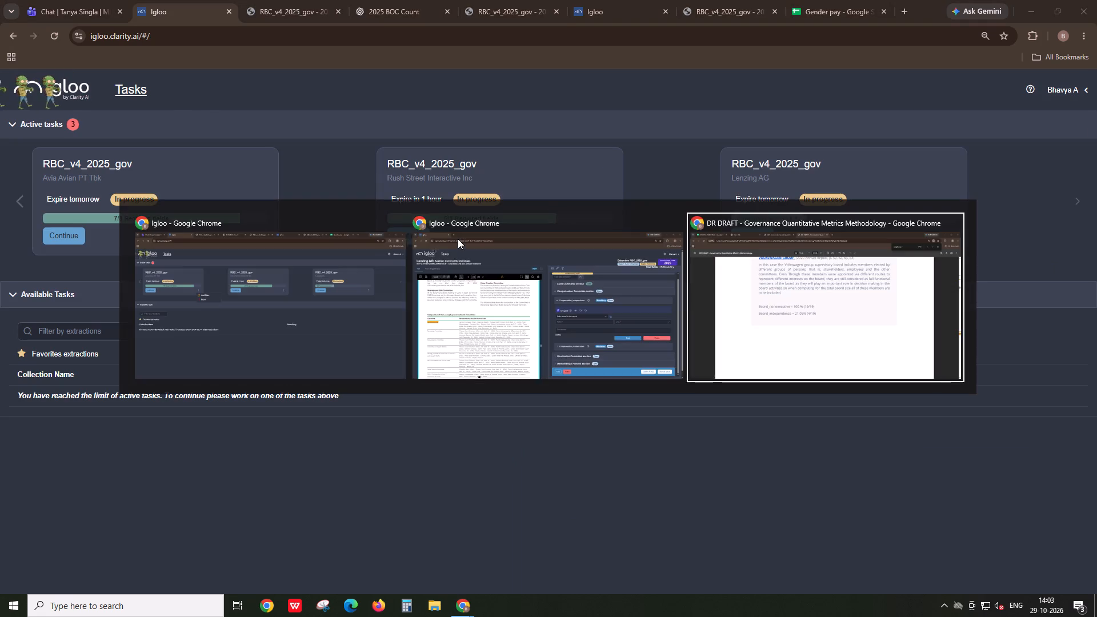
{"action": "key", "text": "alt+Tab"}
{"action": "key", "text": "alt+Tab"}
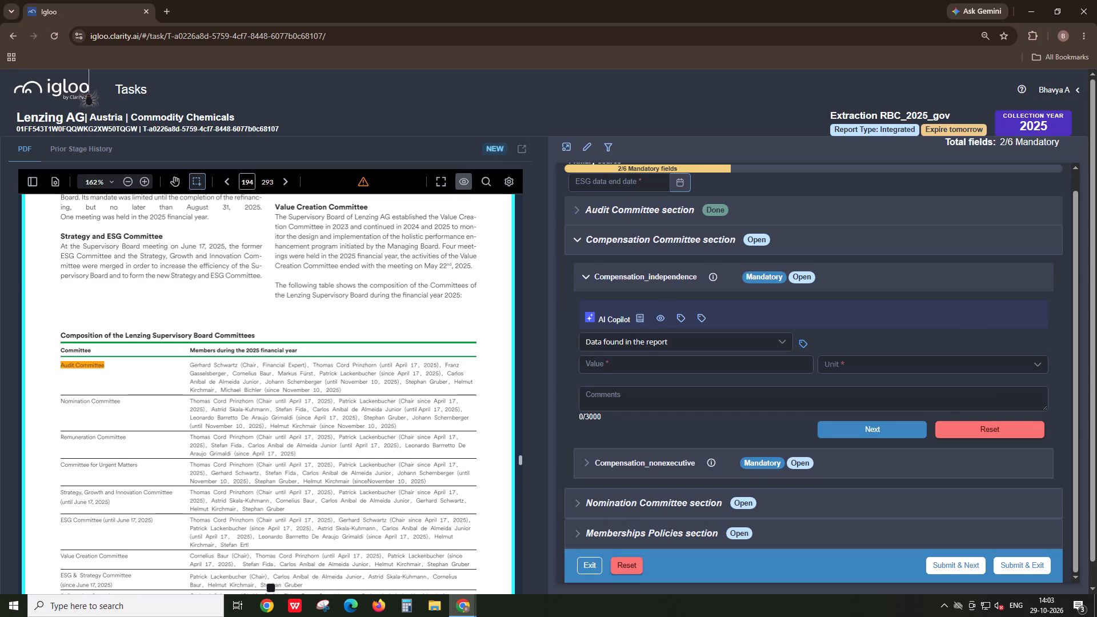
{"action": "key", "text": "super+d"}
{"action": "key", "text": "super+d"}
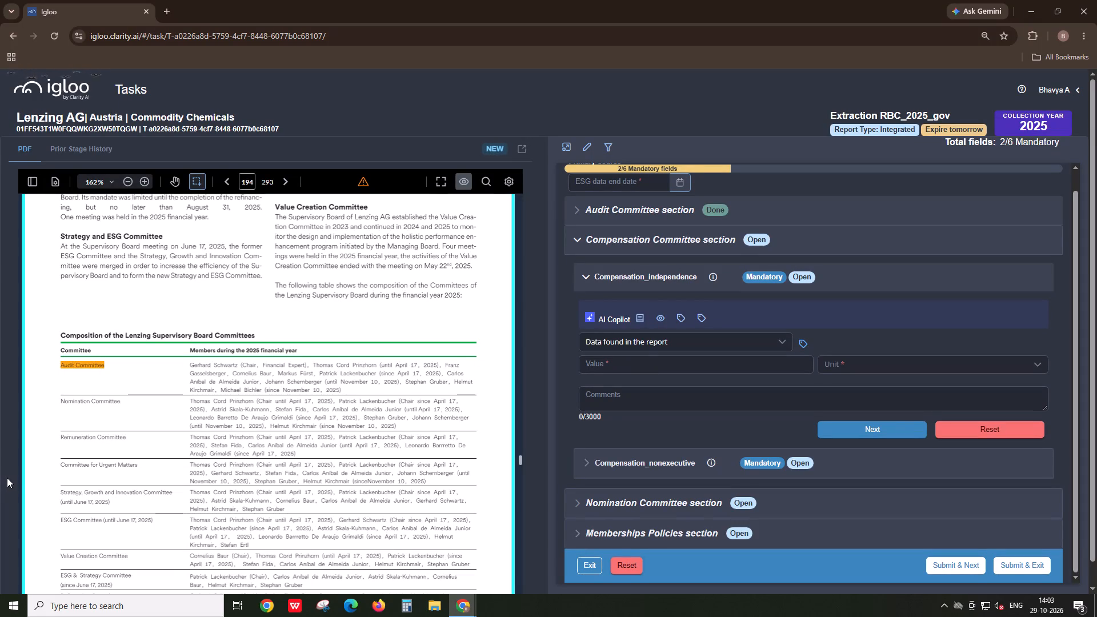
Copy the Compensation_independence Copilot explanation from its beginning through "all Supervisory Board members are independent" into that field's comments, ending with a full stop.
{"action": "scroll", "coordinate": [3, 466], "scroll_direction": "down", "scroll_amount": 1}
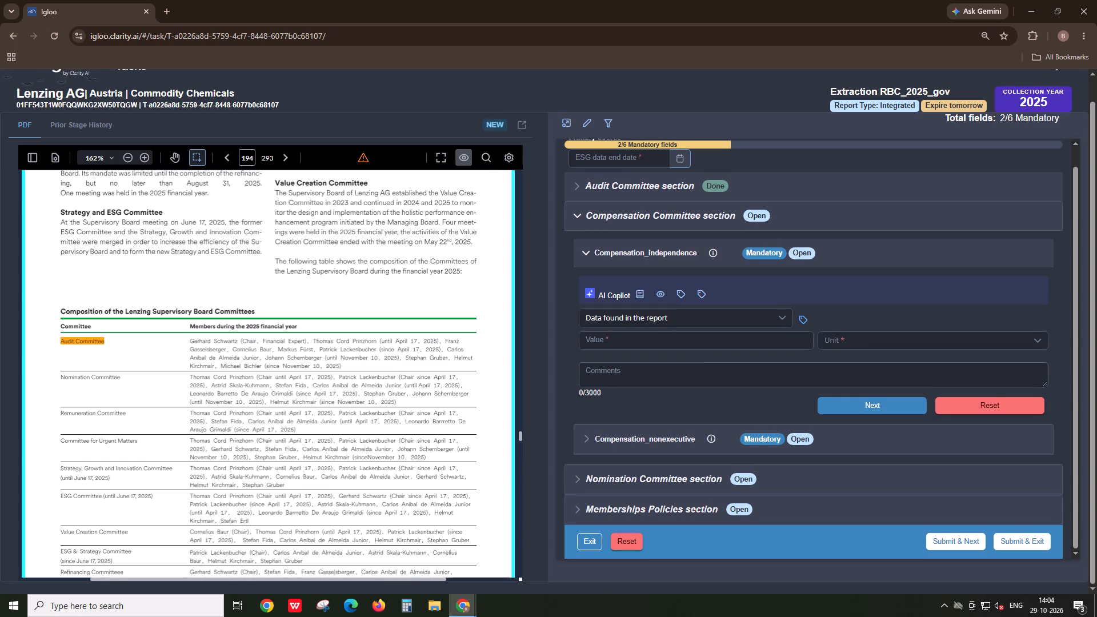
{"action": "left_click", "coordinate": [644, 298]}
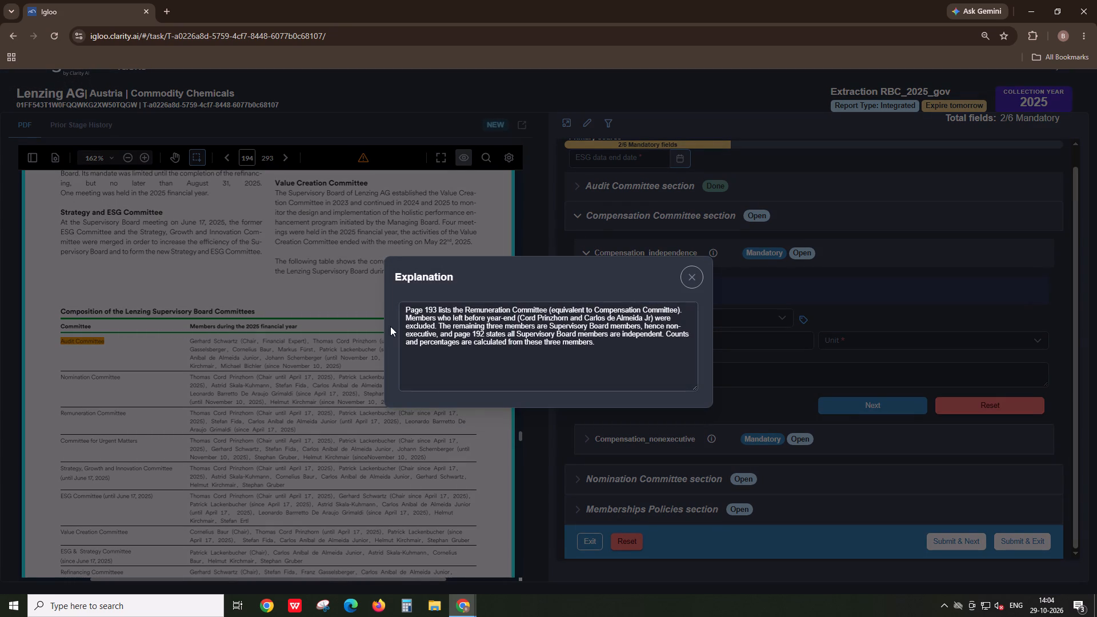
{"action": "left_click_drag", "start_coordinate": [405, 310], "coordinate": [485, 311]}
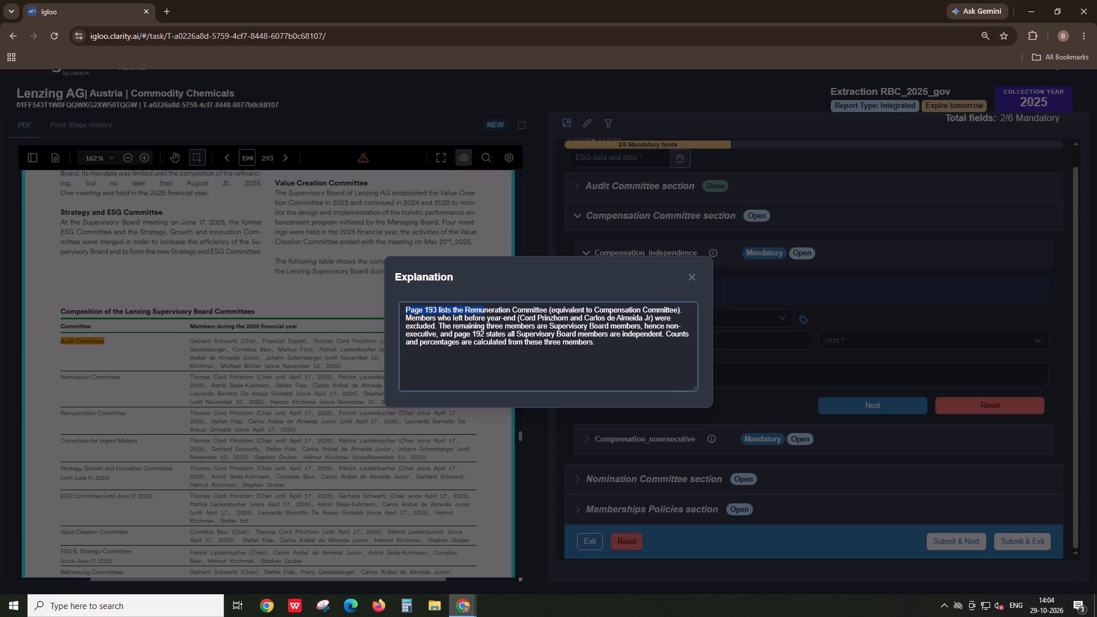
{"action": "left_click_drag", "start_coordinate": [485, 311], "coordinate": [485, 314]}
{"action": "left_click_drag", "start_coordinate": [485, 314], "coordinate": [498, 325]}
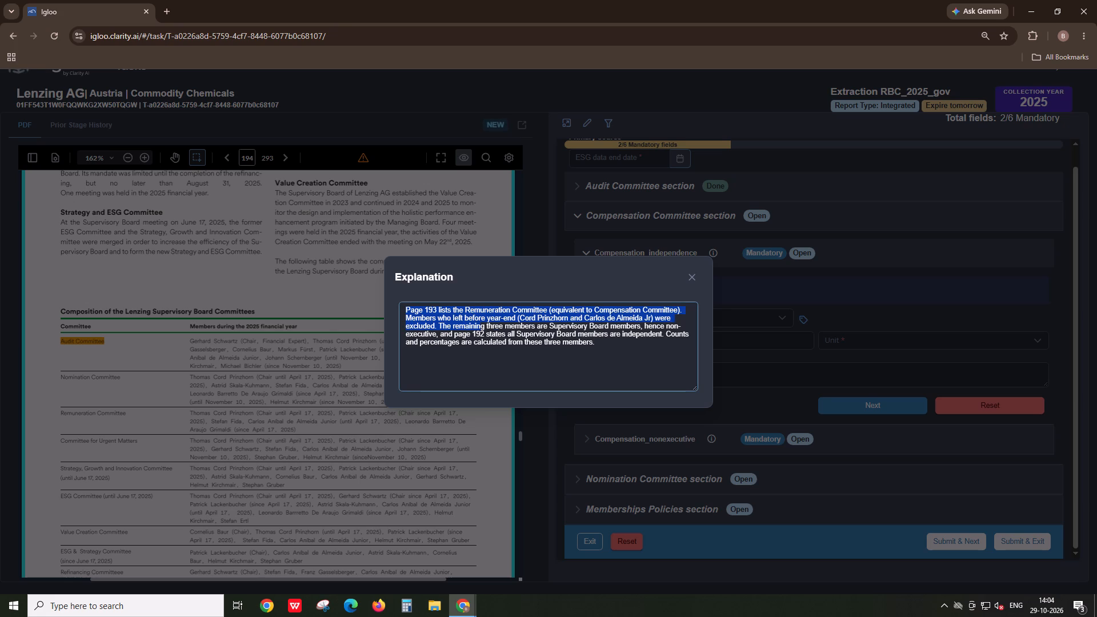
{"action": "left_click_drag", "start_coordinate": [498, 325], "coordinate": [660, 336]}
{"action": "key", "text": "ctrl+c"}
{"action": "left_click", "coordinate": [694, 279]}
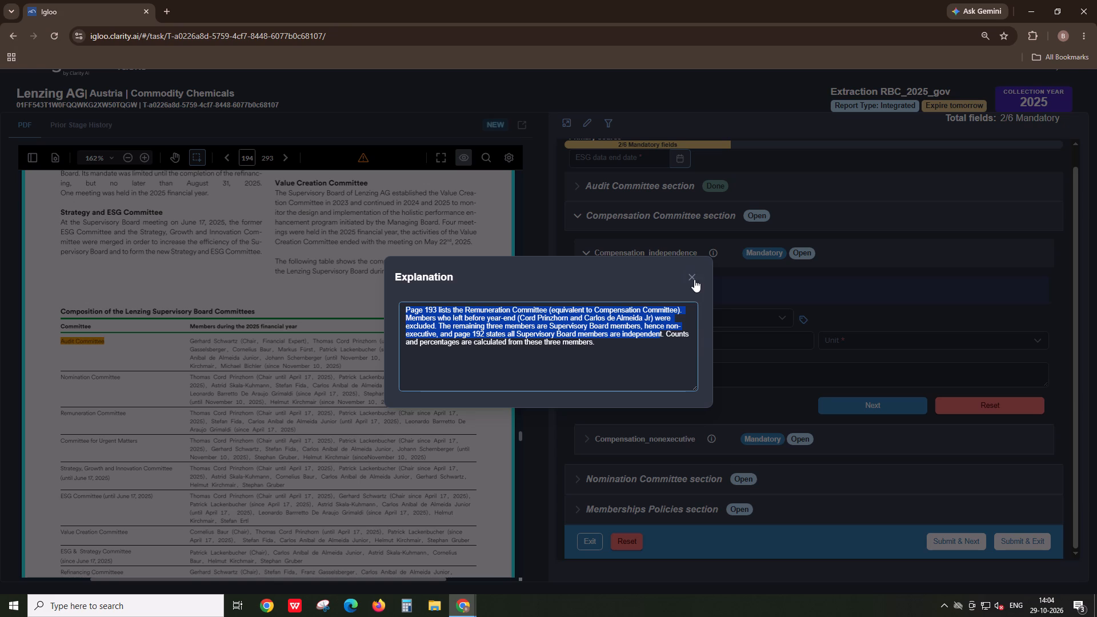
{"action": "left_click", "coordinate": [689, 368]}
{"action": "key", "text": "ctrl+v"}
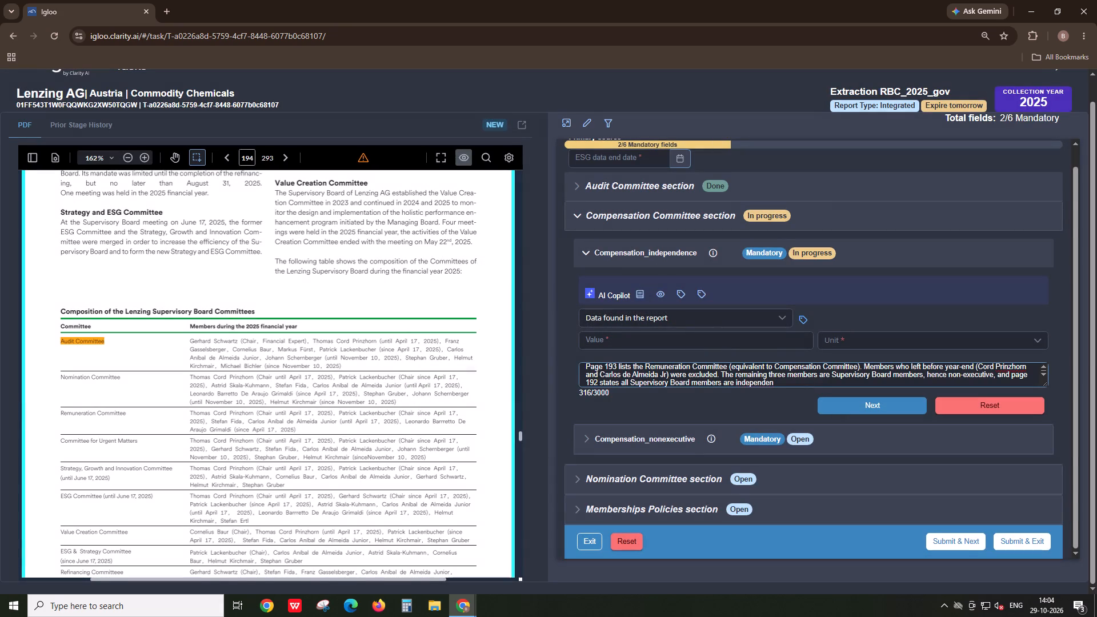
{"action": "type", "text": "t."}
Set the Compensation_independence value to 100 with the unit percentage (%).
{"action": "left_click", "coordinate": [743, 340]}
{"action": "type", "text": "100"}
{"action": "left_click", "coordinate": [856, 343]}
{"action": "left_click", "coordinate": [847, 359]}
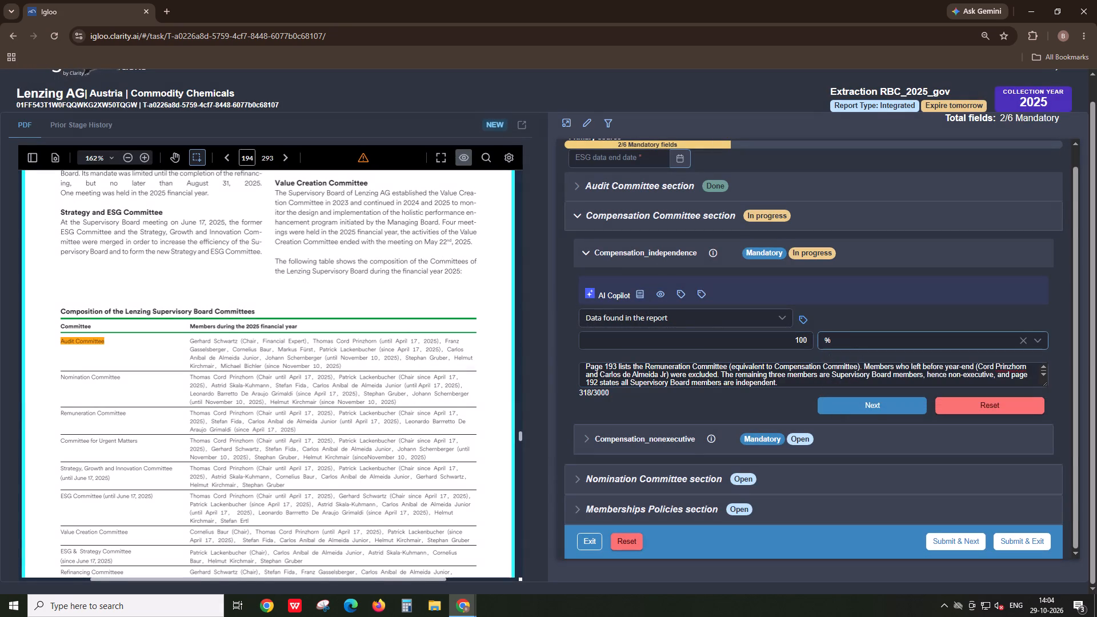
Tag the "Remuneration Committee" entry in the committee composition table on page 194 as the source for Compensation_independence.
{"action": "left_click", "coordinate": [811, 326]}
{"action": "left_click_drag", "start_coordinate": [53, 412], "coordinate": [57, 412]}
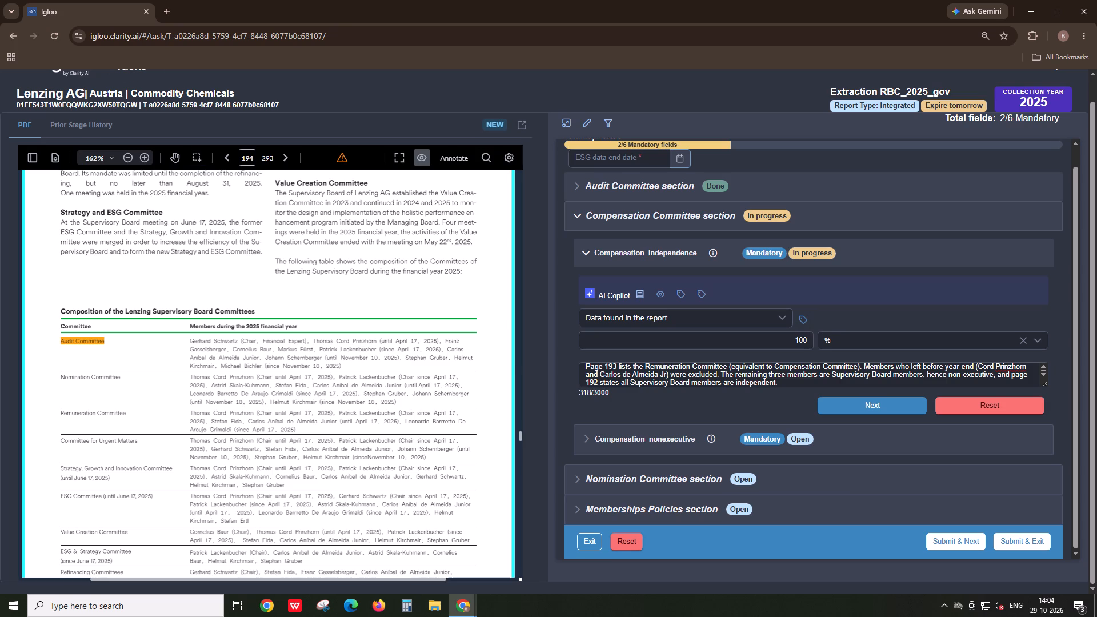
{"action": "left_click_drag", "start_coordinate": [57, 412], "coordinate": [154, 421]}
Examine the Remuneration Committee members on page 194 against the Supervisory Board composition table on page 192 and the Compensation_independence Copilot explanation.
{"action": "scroll", "coordinate": [286, 464], "scroll_direction": "up", "scroll_amount": 2, "text": "ctrl"}
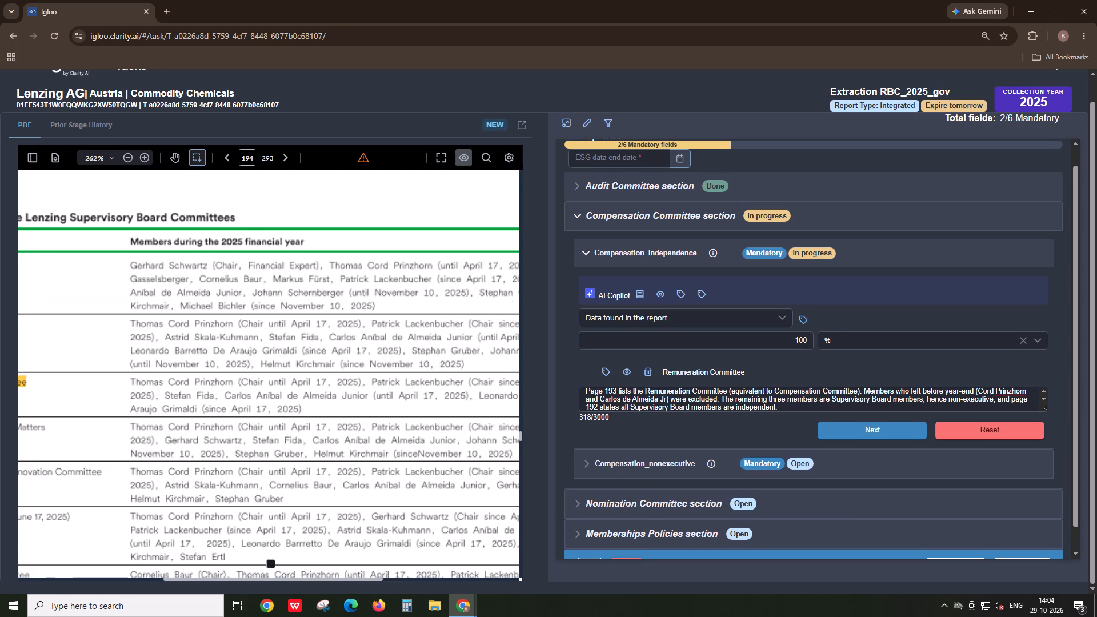
{"action": "scroll", "coordinate": [282, 468], "scroll_direction": "down", "scroll_amount": 2, "text": "shift"}
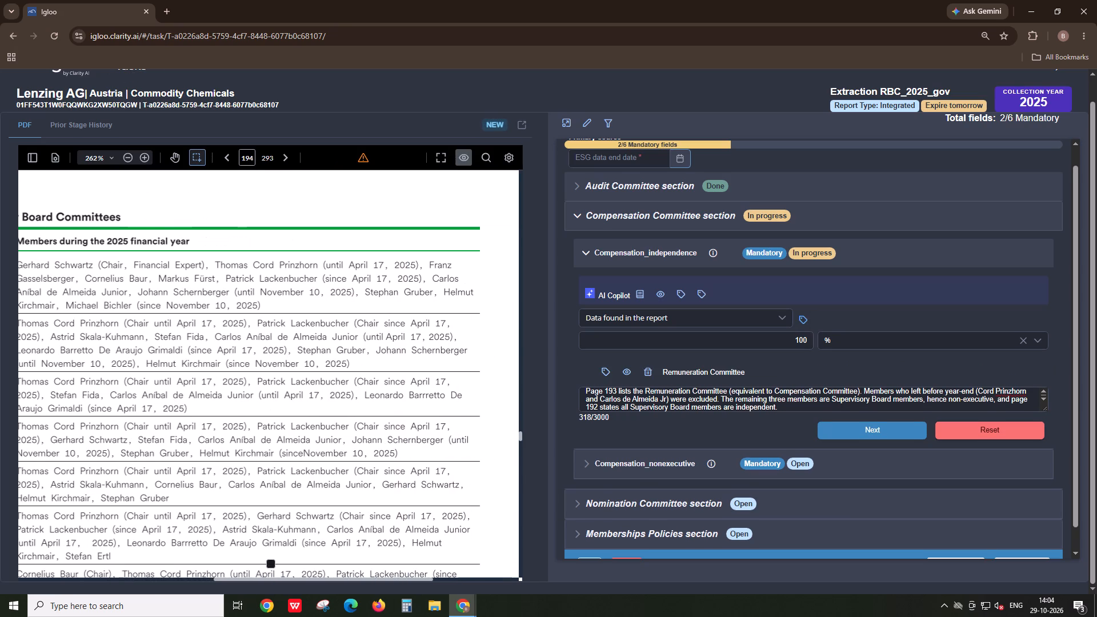
{"action": "scroll", "coordinate": [282, 468], "scroll_direction": "up", "scroll_amount": 1, "text": "shift"}
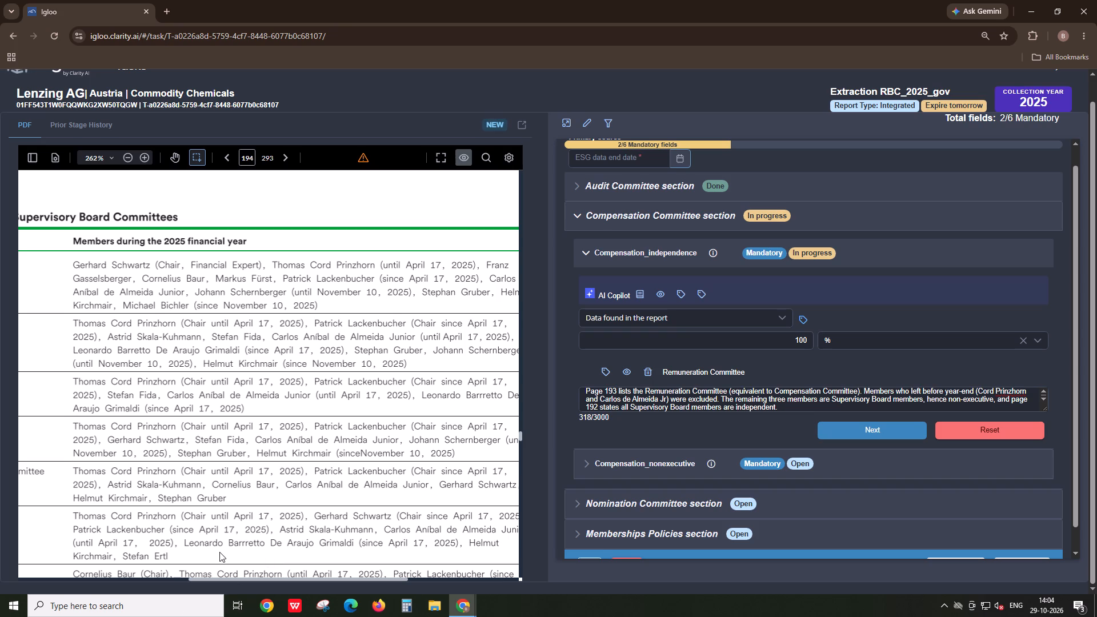
{"action": "scroll", "coordinate": [219, 552], "scroll_direction": "down", "scroll_amount": 1, "text": "shift"}
{"action": "scroll", "coordinate": [219, 552], "scroll_direction": "up", "scroll_amount": 1, "text": "shift"}
{"action": "scroll", "coordinate": [219, 552], "scroll_direction": "down", "scroll_amount": 1, "text": "shift"}
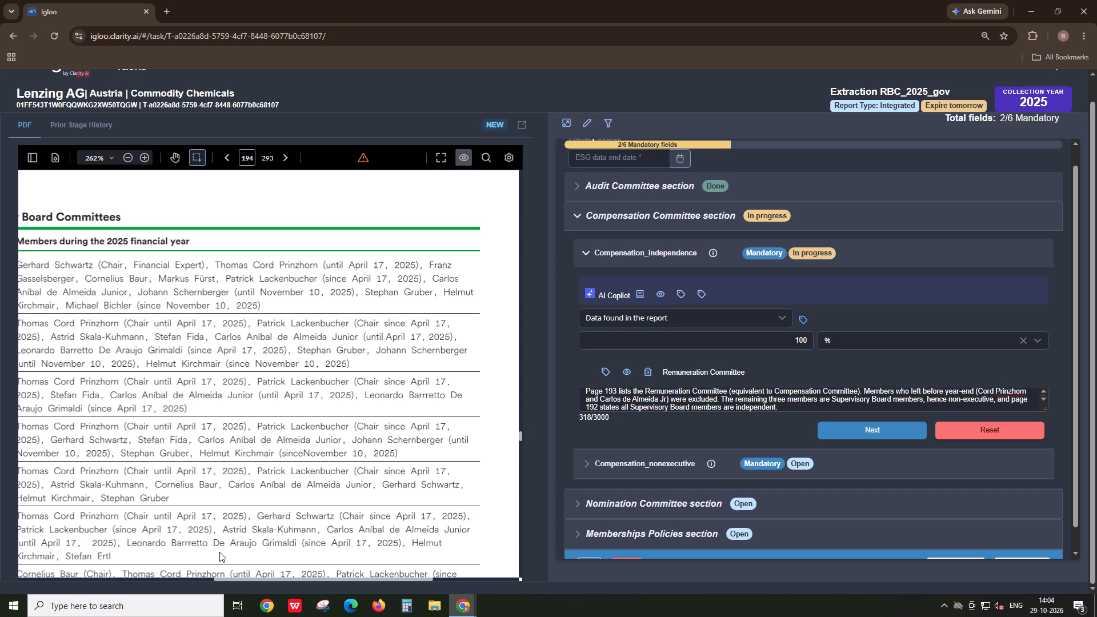
{"action": "scroll", "coordinate": [219, 552], "scroll_direction": "up", "scroll_amount": 3, "text": "shift"}
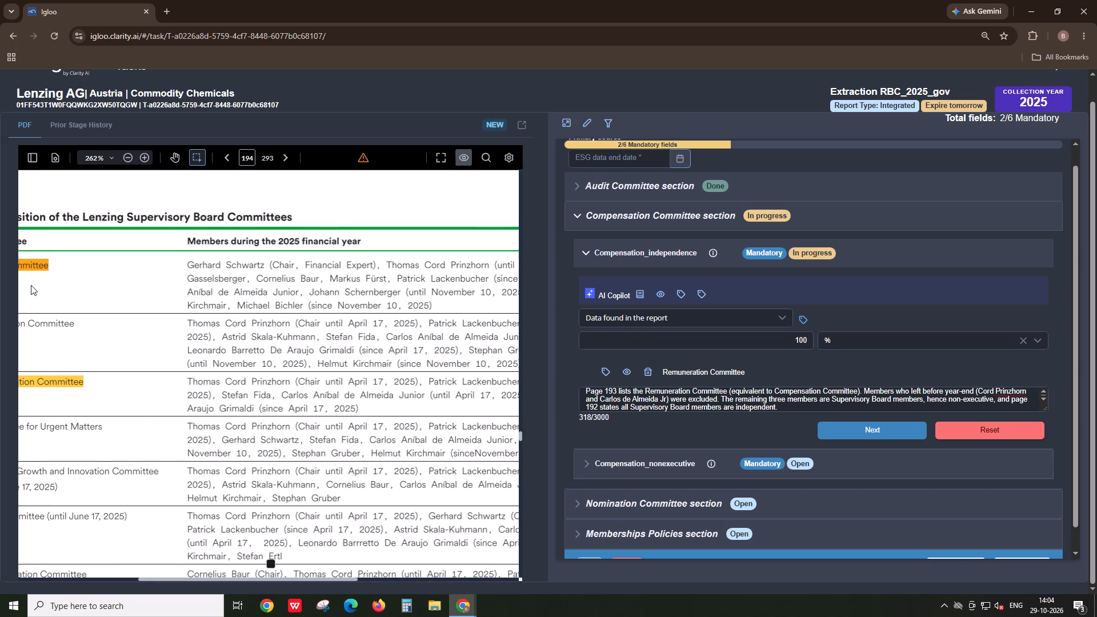
{"action": "scroll", "coordinate": [31, 285], "scroll_direction": "up", "scroll_amount": 20}
{"action": "scroll", "coordinate": [31, 285], "scroll_direction": "up", "scroll_amount": 13}
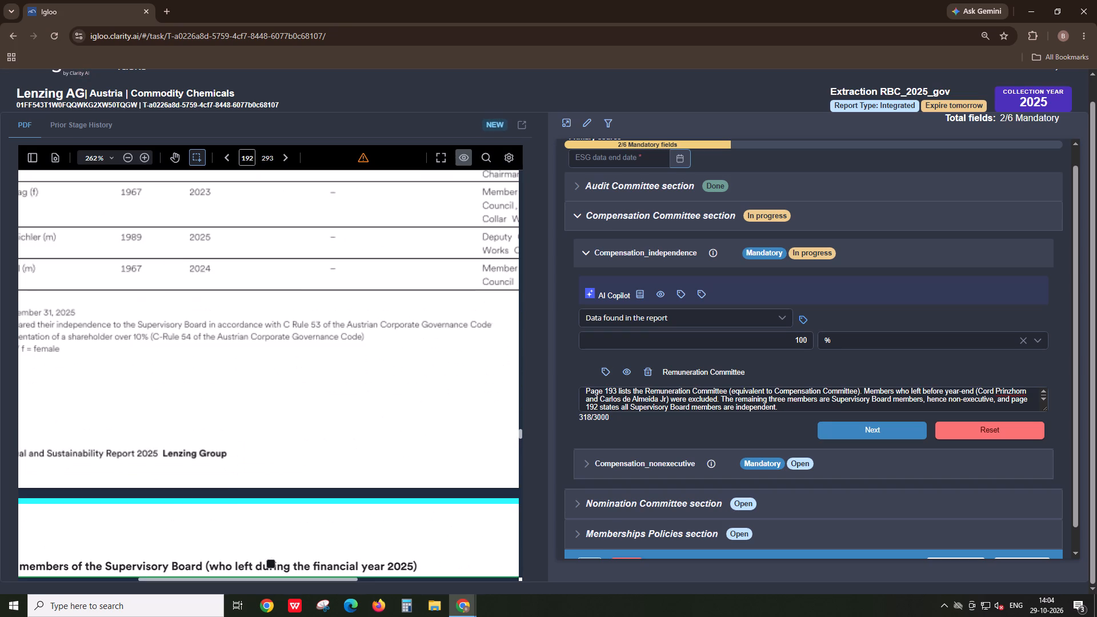
{"action": "scroll", "coordinate": [51, 326], "scroll_direction": "up", "scroll_amount": 7}
{"action": "scroll", "coordinate": [51, 326], "scroll_direction": "up", "scroll_amount": 6, "text": "shift"}
{"action": "scroll", "coordinate": [233, 354], "scroll_direction": "up", "scroll_amount": 4}
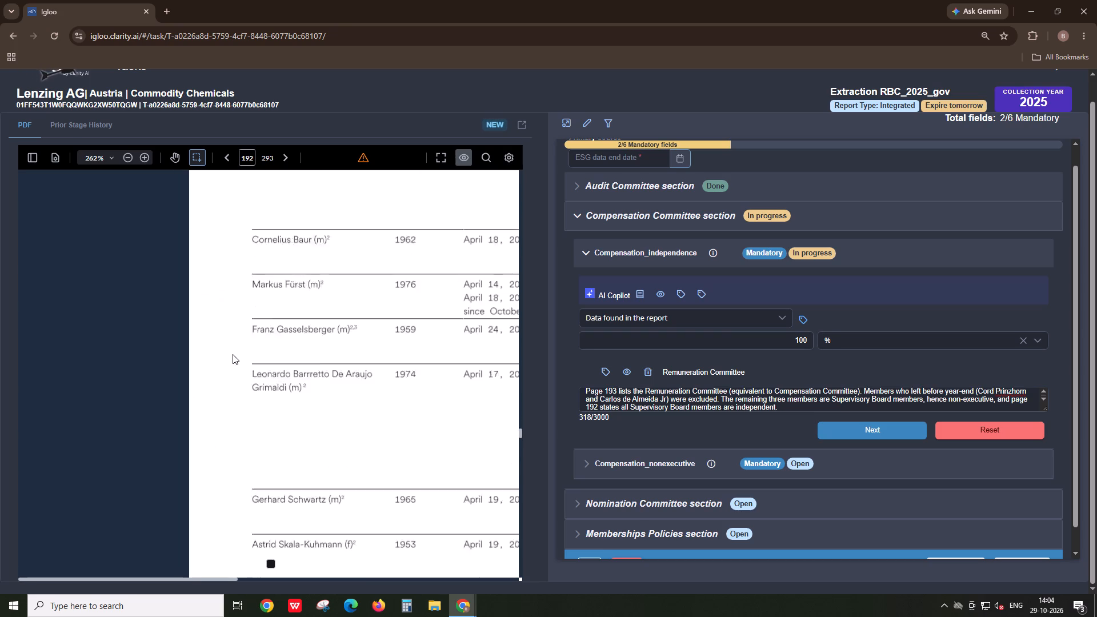
{"action": "scroll", "coordinate": [233, 354], "scroll_direction": "down", "scroll_amount": 2, "text": "shift"}
{"action": "scroll", "coordinate": [233, 354], "scroll_direction": "up", "scroll_amount": 2}
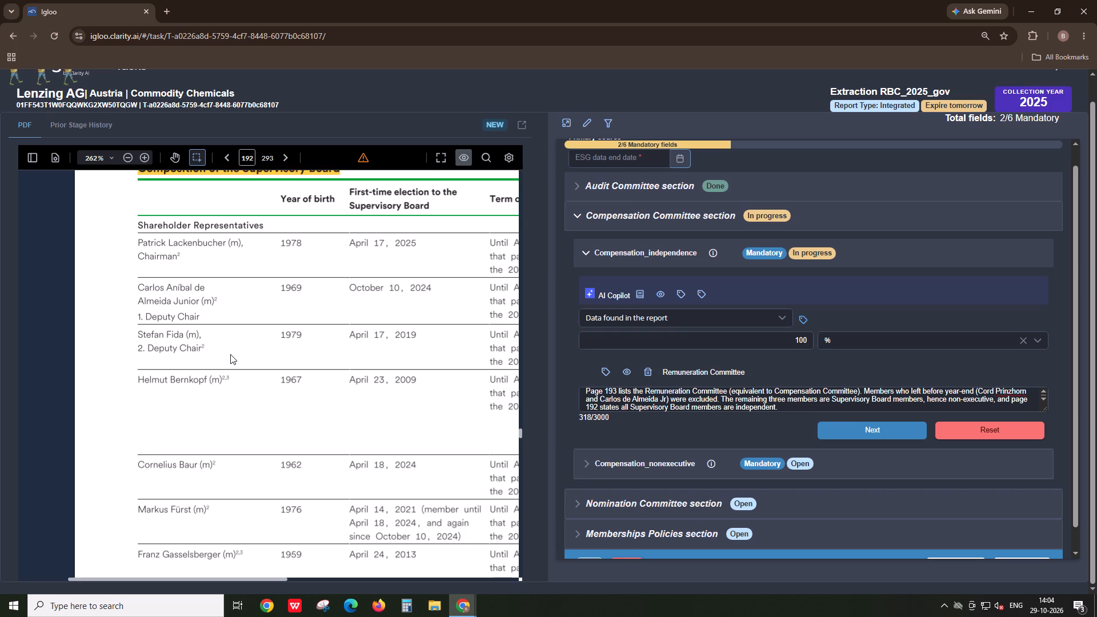
{"action": "scroll", "coordinate": [230, 354], "scroll_direction": "down", "scroll_amount": 2, "text": "shift"}
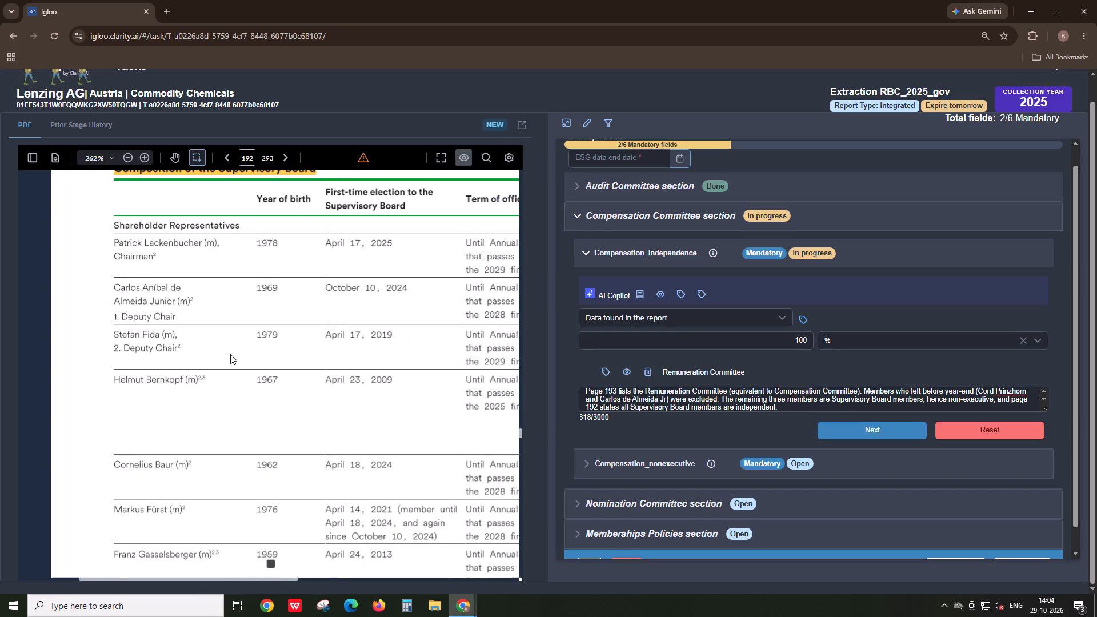
{"action": "scroll", "coordinate": [230, 354], "scroll_direction": "down", "scroll_amount": 9, "text": "shift"}
{"action": "scroll", "coordinate": [225, 355], "scroll_direction": "up", "scroll_amount": 6, "text": "shift"}
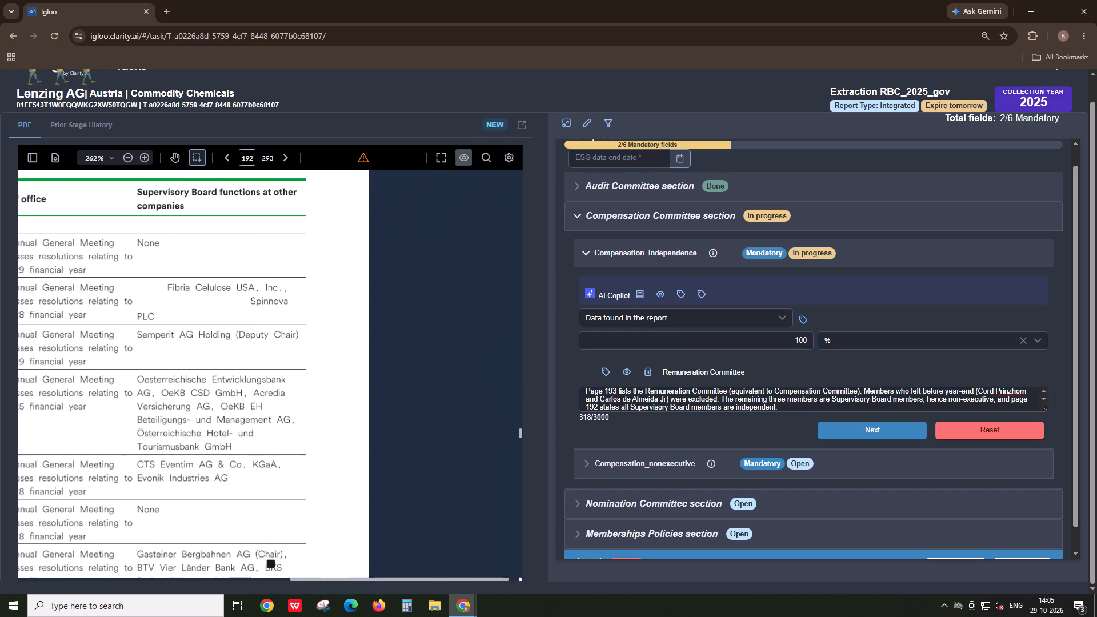
{"action": "scroll", "coordinate": [225, 355], "scroll_direction": "up", "scroll_amount": 4, "text": "shift"}
{"action": "scroll", "coordinate": [225, 355], "scroll_direction": "down", "scroll_amount": 11}
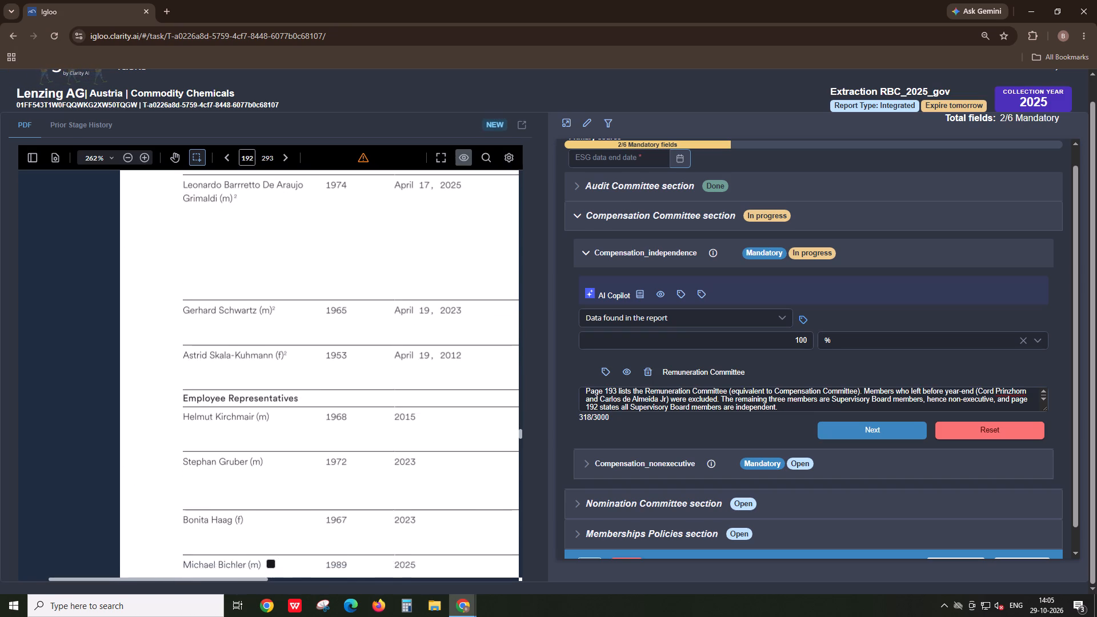
{"action": "scroll", "coordinate": [225, 355], "scroll_direction": "down", "scroll_amount": 20}
{"action": "scroll", "coordinate": [225, 355], "scroll_direction": "down", "scroll_amount": 9}
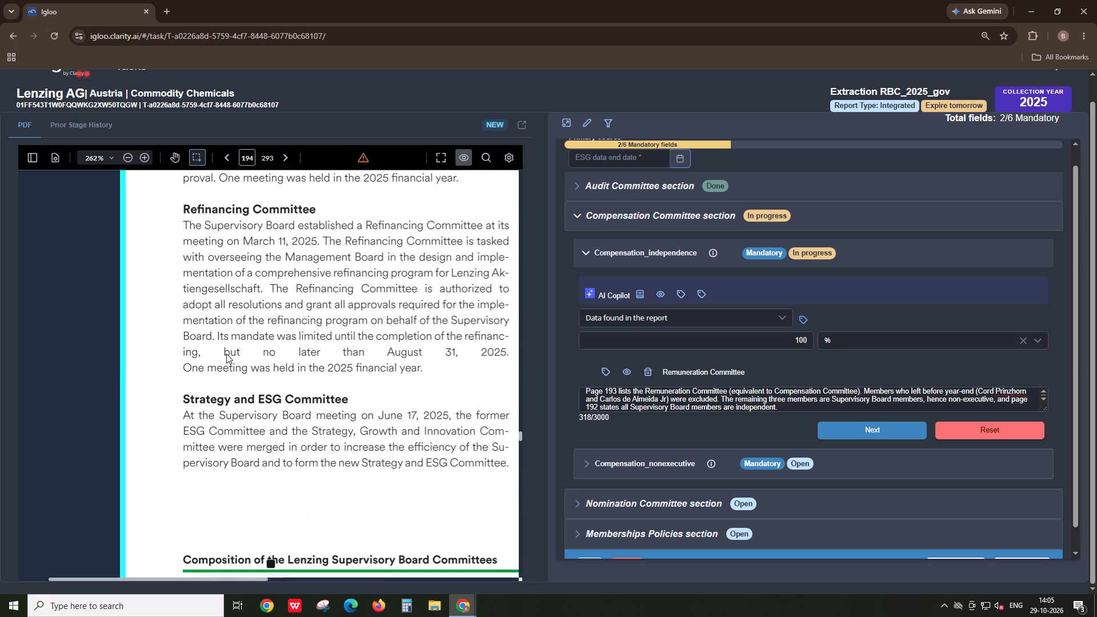
{"action": "scroll", "coordinate": [226, 354], "scroll_direction": "down", "scroll_amount": 6}
{"action": "scroll", "coordinate": [226, 354], "scroll_direction": "down", "scroll_amount": 6, "text": "shift"}
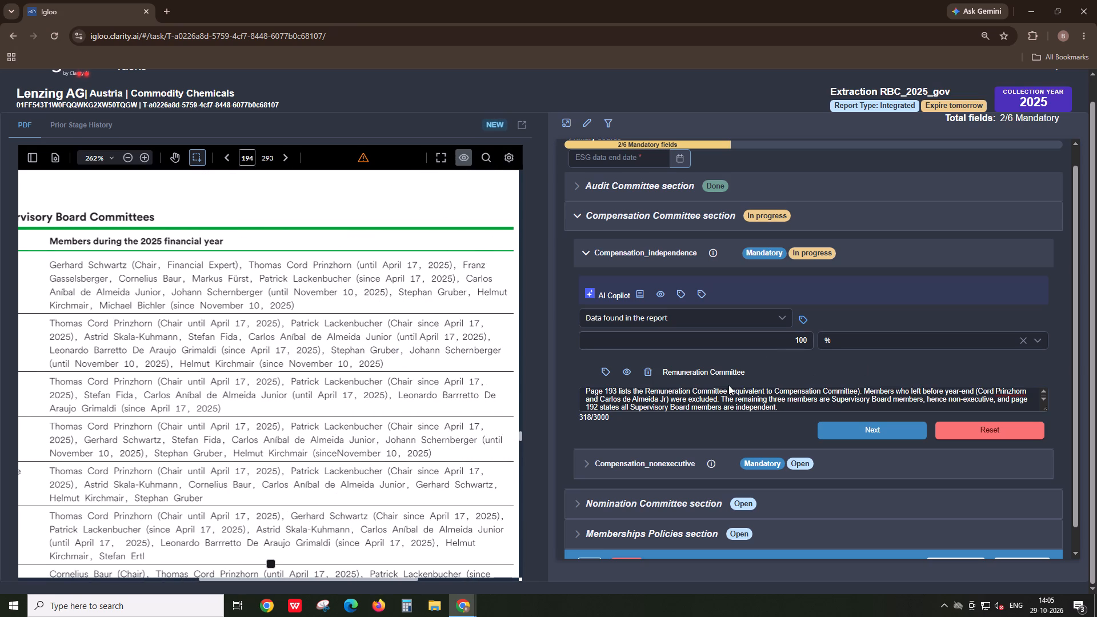
{"action": "left_click", "coordinate": [637, 291]}
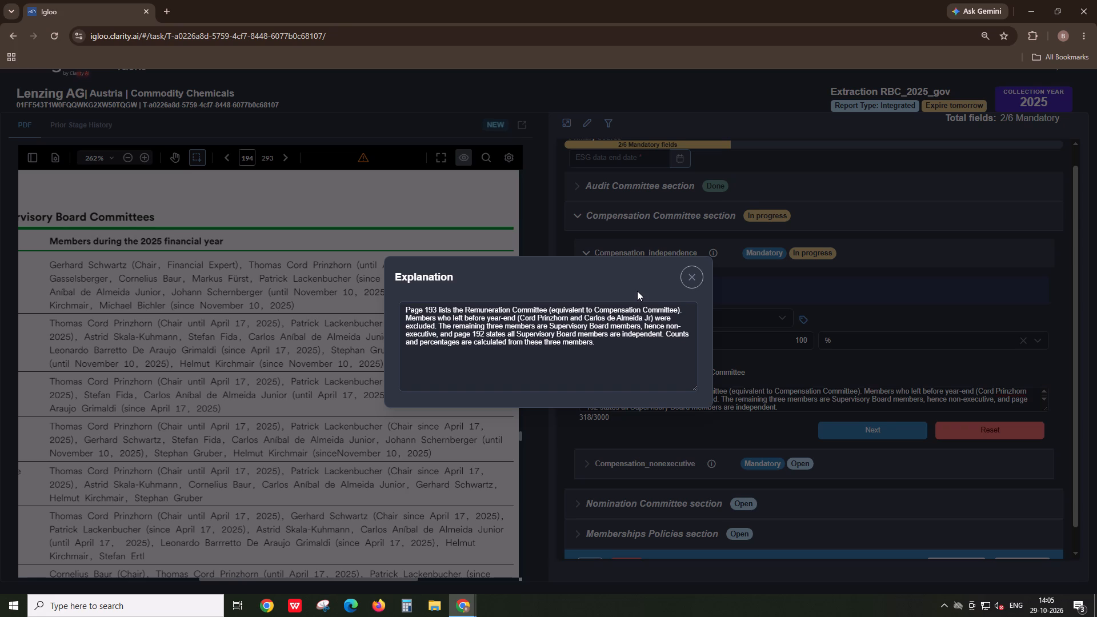
{"action": "left_click", "coordinate": [684, 279]}
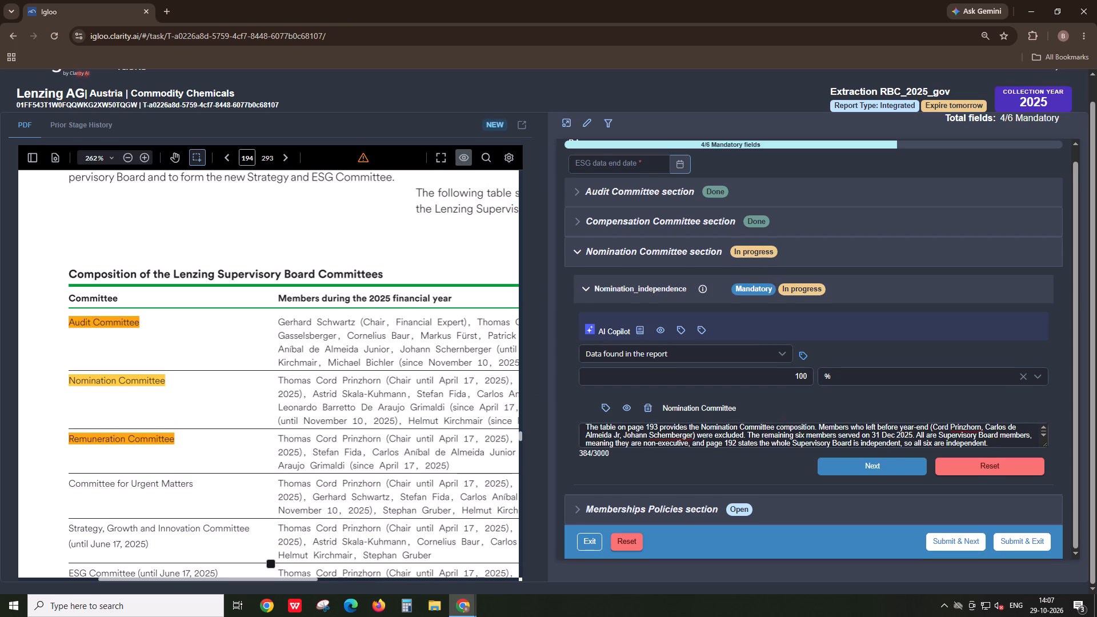
{"action": "scroll", "coordinate": [195, 398], "scroll_direction": "up", "scroll_amount": 19}
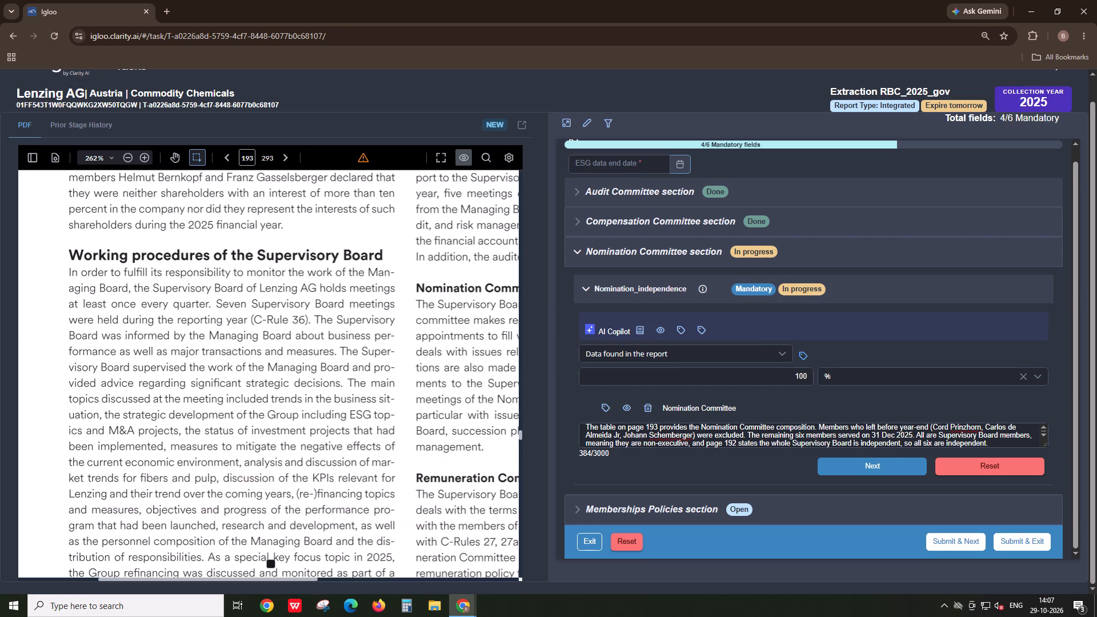
{"action": "scroll", "coordinate": [242, 395], "scroll_direction": "up", "scroll_amount": 4}
{"action": "left_click", "coordinate": [808, 362]}
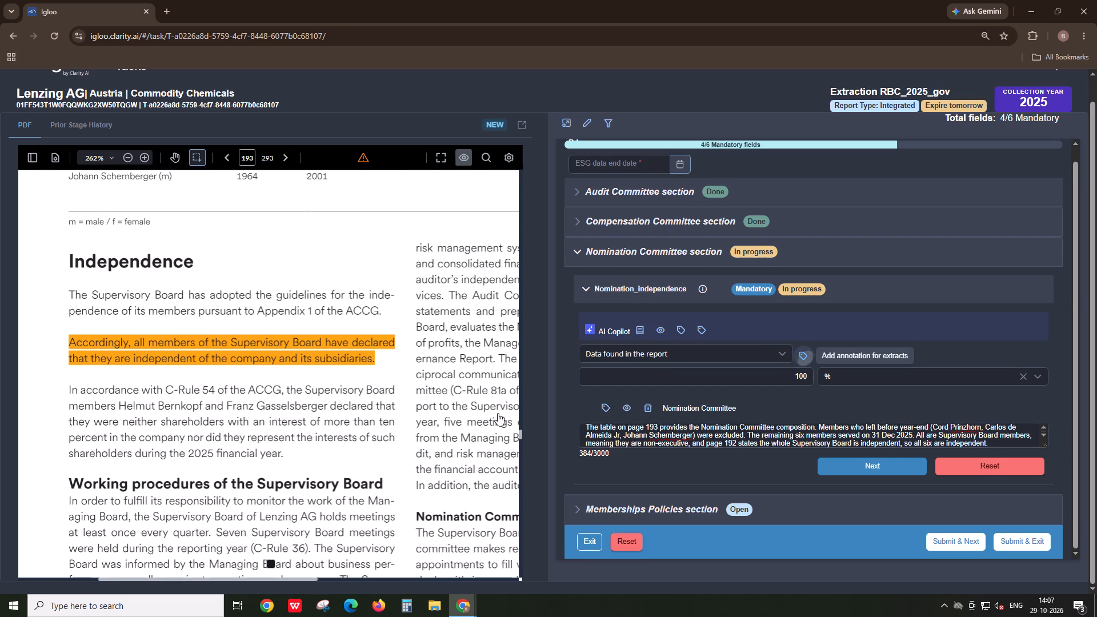
{"action": "left_click_drag", "start_coordinate": [69, 344], "coordinate": [313, 372]}
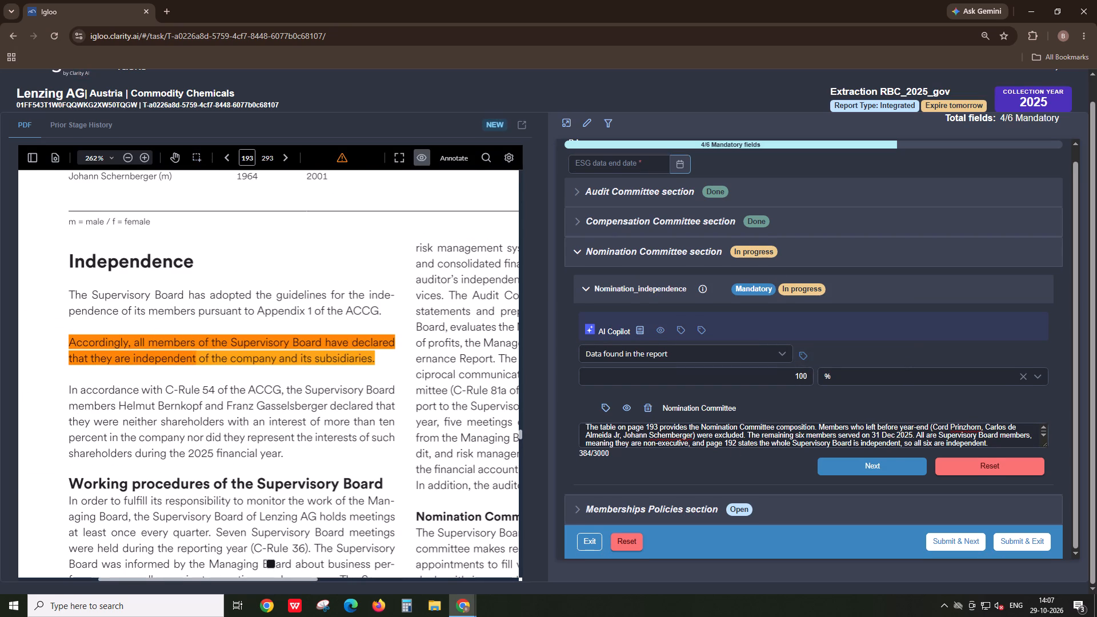
{"action": "left_click_drag", "start_coordinate": [313, 372], "coordinate": [395, 368]}
Check the 2025 prior stage history entries for the board, audit, compensation and nomination fields, and return to the report PDF.
{"action": "left_click", "coordinate": [89, 130]}
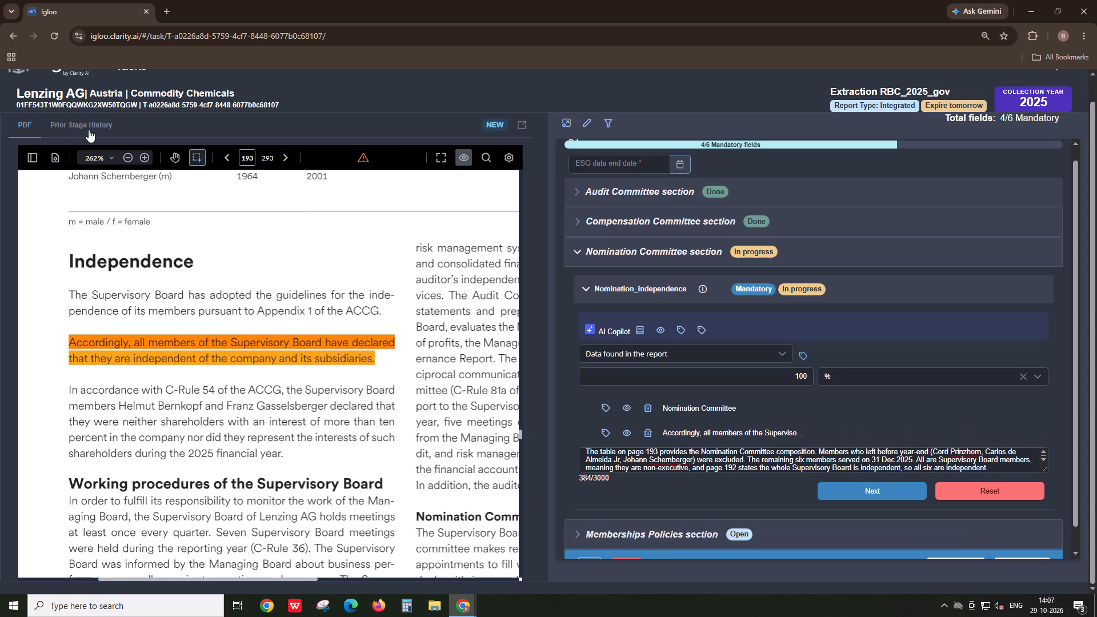
{"action": "left_click", "coordinate": [36, 220]}
{"action": "double_click", "coordinate": [41, 225]}
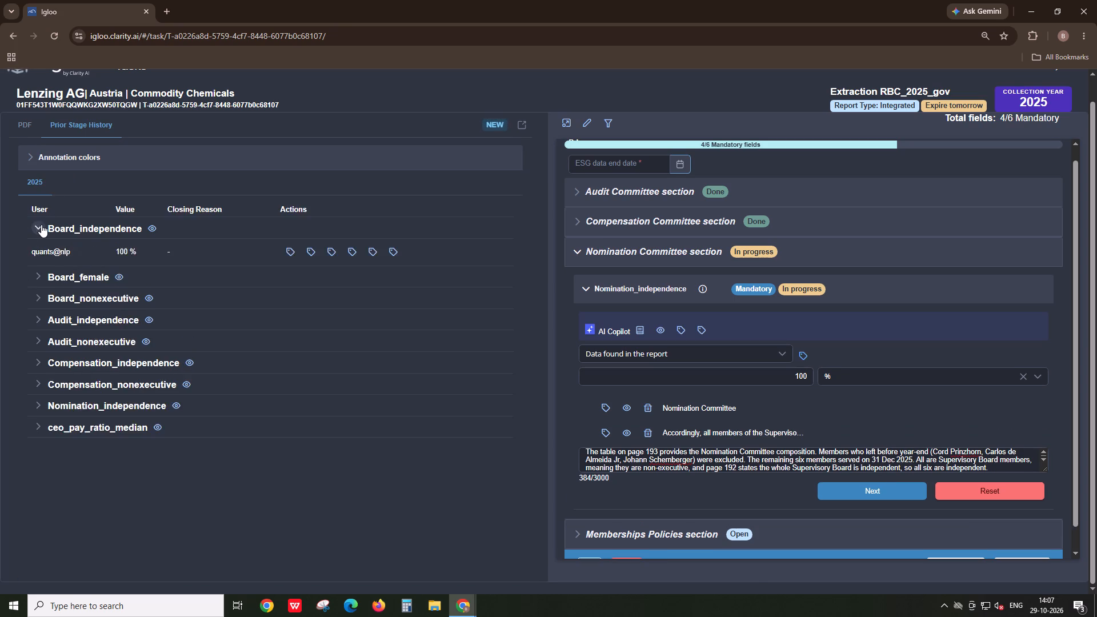
{"action": "double_click", "coordinate": [44, 293]}
{"action": "double_click", "coordinate": [39, 309]}
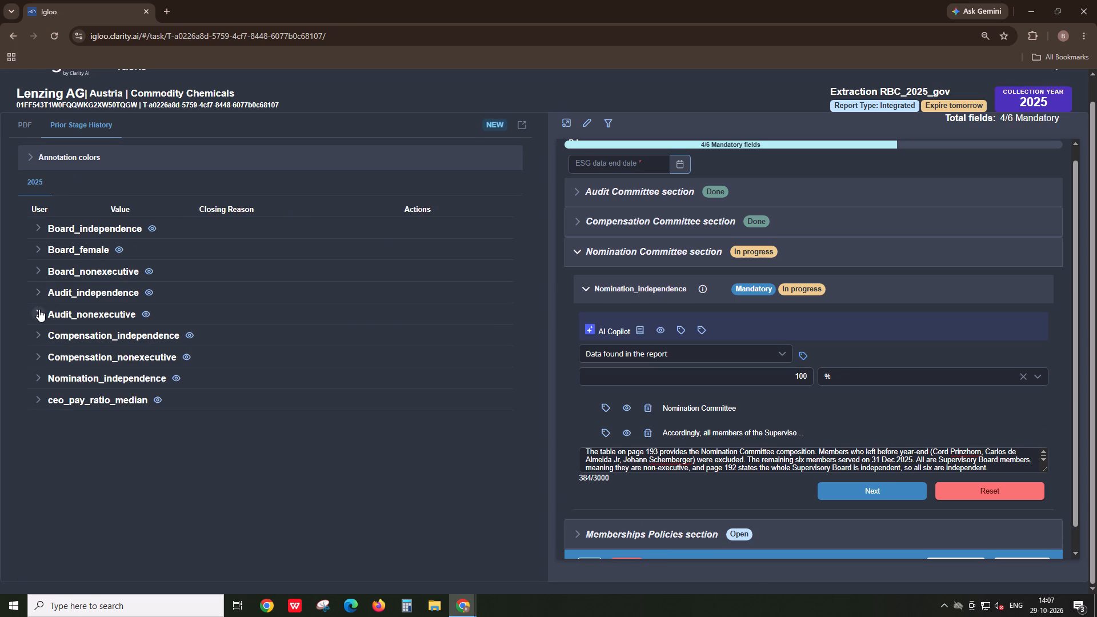
{"action": "double_click", "coordinate": [35, 331]}
{"action": "left_click", "coordinate": [37, 335]}
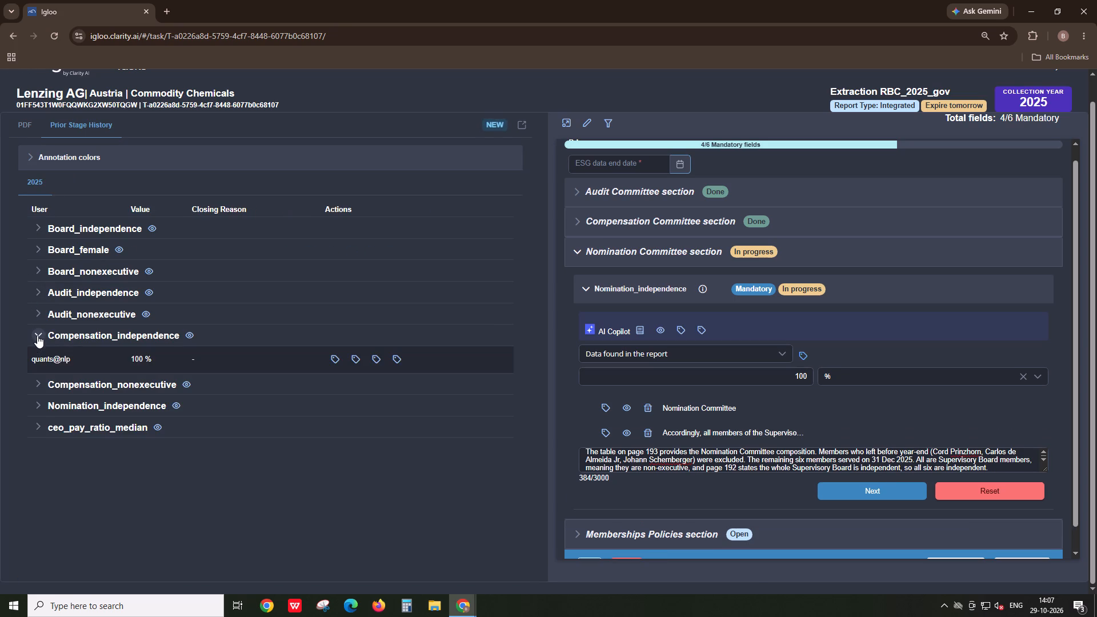
{"action": "left_click", "coordinate": [37, 335]}
{"action": "left_click", "coordinate": [43, 360]}
{"action": "left_click", "coordinate": [43, 360]}
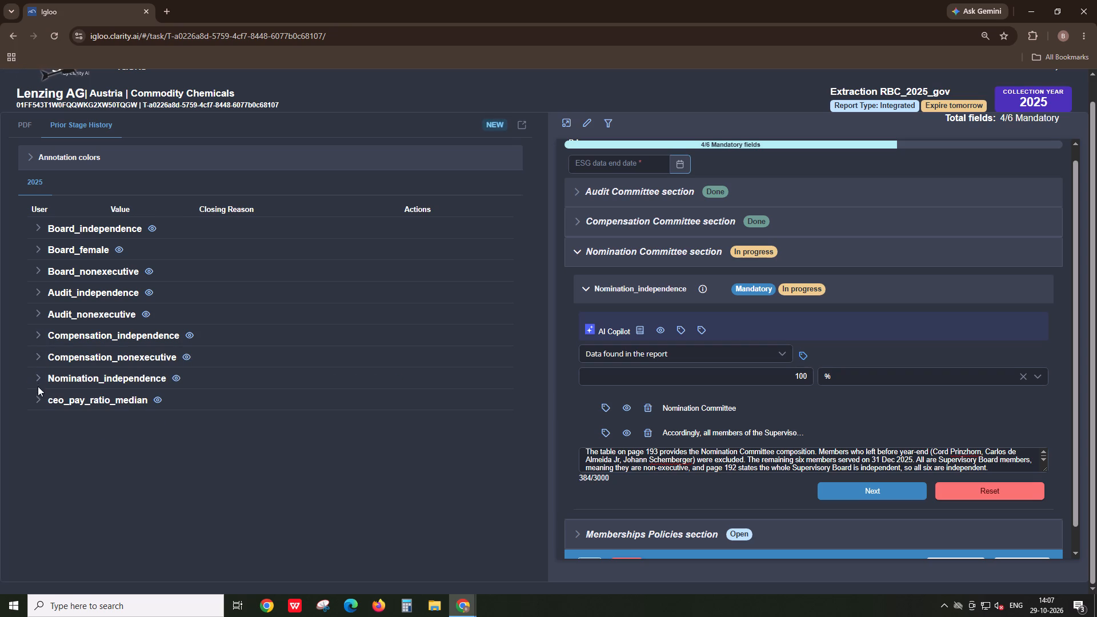
{"action": "double_click", "coordinate": [38, 382]}
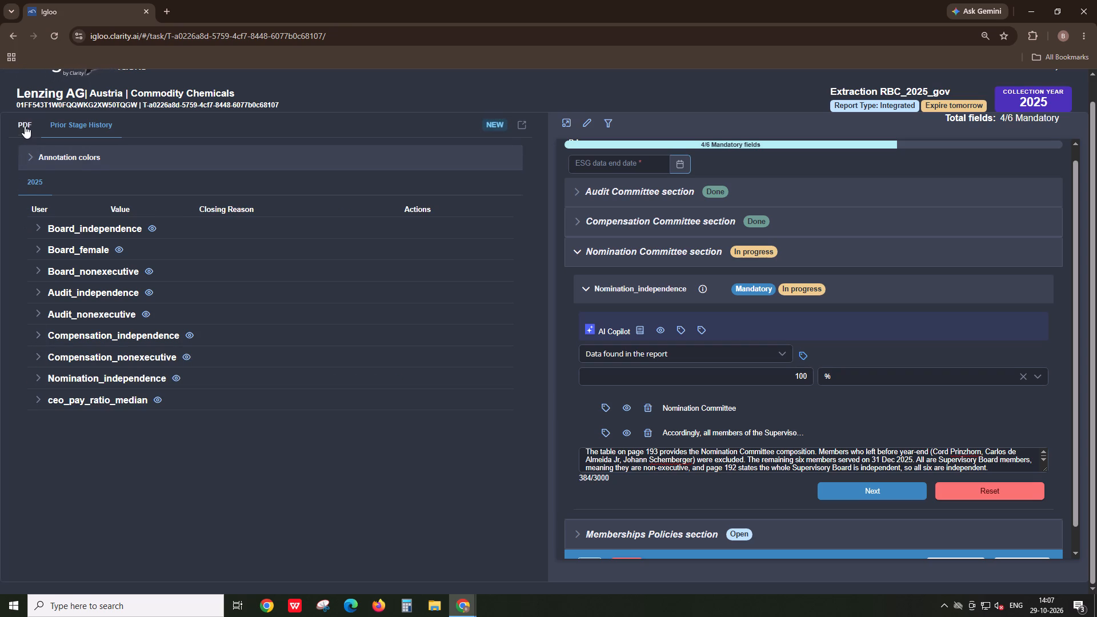
{"action": "left_click", "coordinate": [25, 126]}
Finish the Nomination_independence field and advance to global_compact_signature in the Memberships Policies section.
{"action": "scroll", "coordinate": [135, 381], "scroll_direction": "down", "scroll_amount": 1, "text": "ctrl"}
{"action": "scroll", "coordinate": [135, 381], "scroll_direction": "up", "scroll_amount": 1, "text": "ctrl"}
{"action": "left_click", "coordinate": [854, 485]}
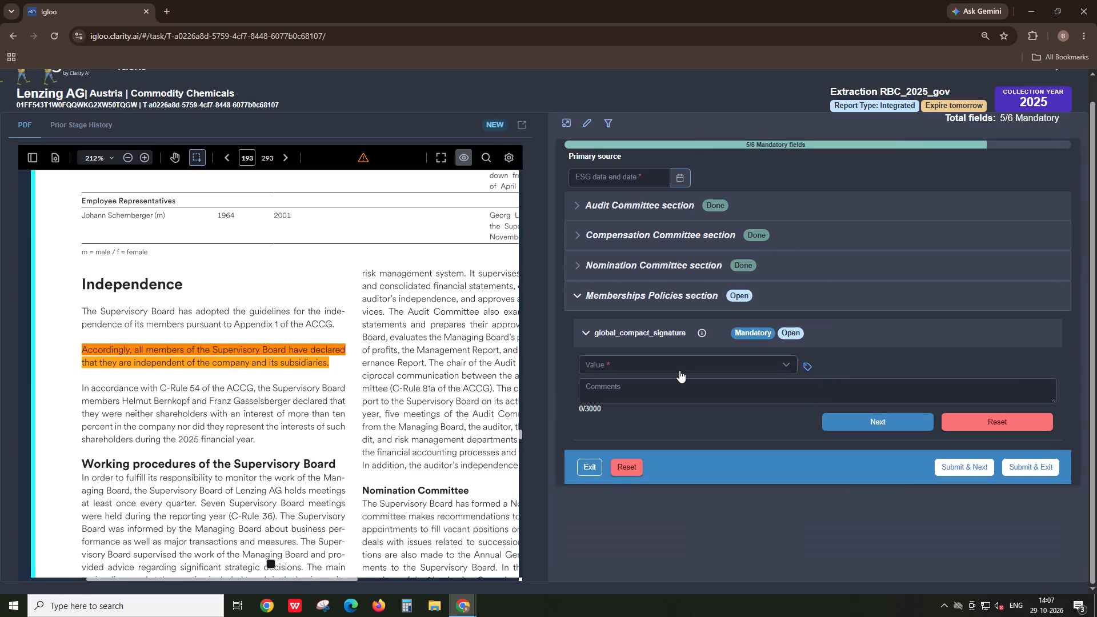
{"action": "key", "text": "alt+Tab"}
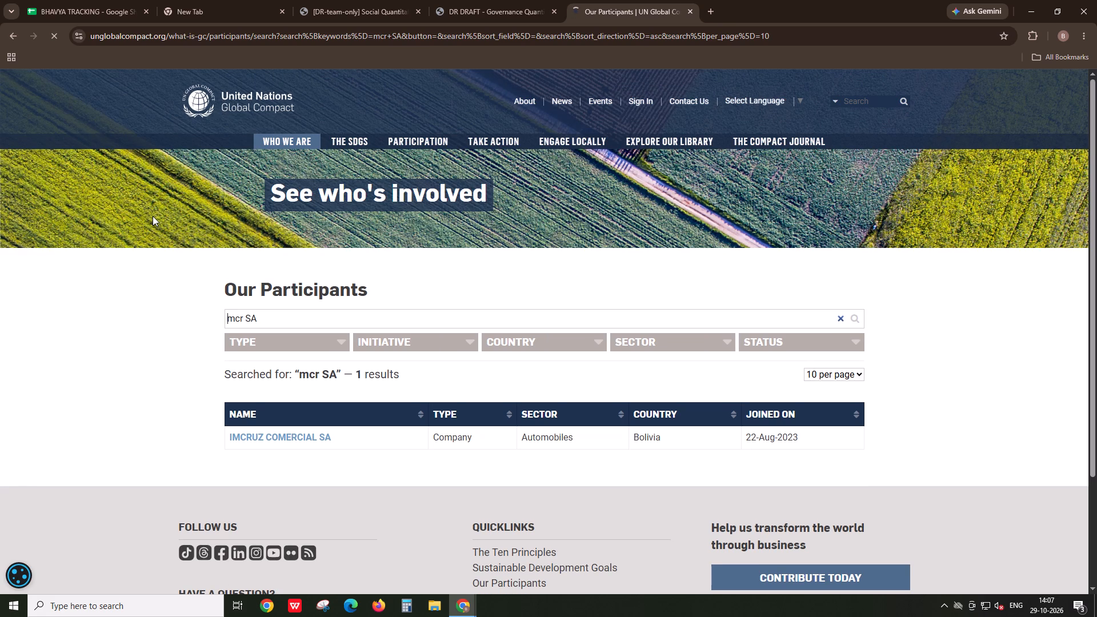
{"action": "key", "text": "alt+Tab"}
{"action": "left_click", "coordinate": [35, 92], "text": "alt"}
{"action": "key", "text": "alt+Tab"}
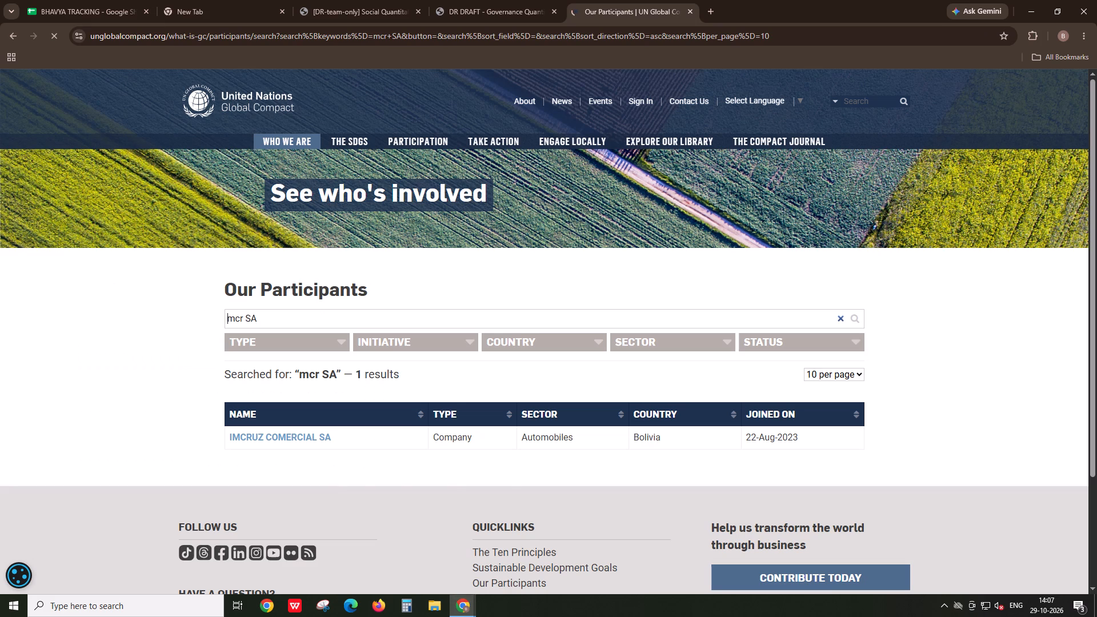
{"action": "left_click_drag", "start_coordinate": [317, 317], "coordinate": [194, 322]}
{"action": "key", "text": "ctrl+v"}
{"action": "key", "text": "Return"}
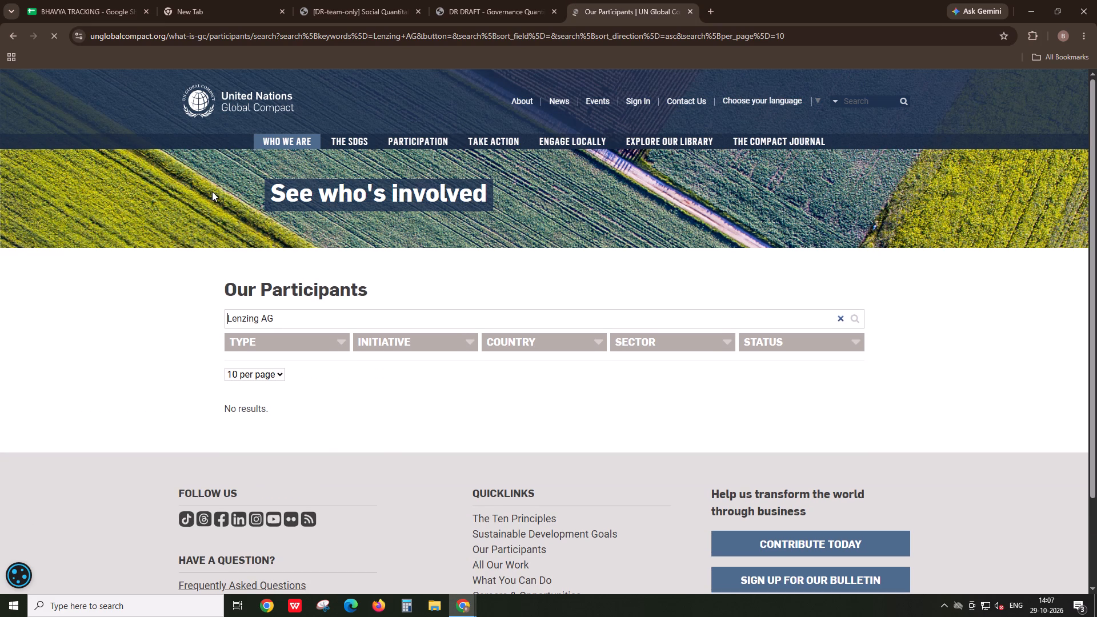
Shorten the participant search to "Lenzing" and run it again.
{"action": "left_click", "coordinate": [287, 309]}
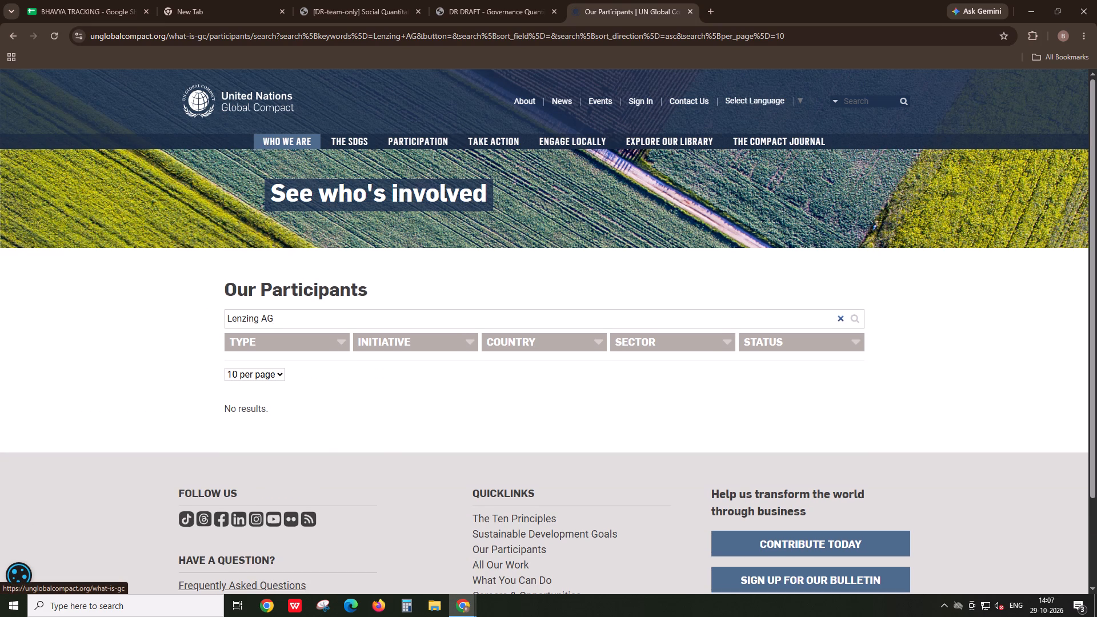
{"action": "key", "text": "BackSpace"}
{"action": "key", "text": "BackSpace"}
{"action": "key", "text": "BackSpace"}
{"action": "key", "text": "Return"}
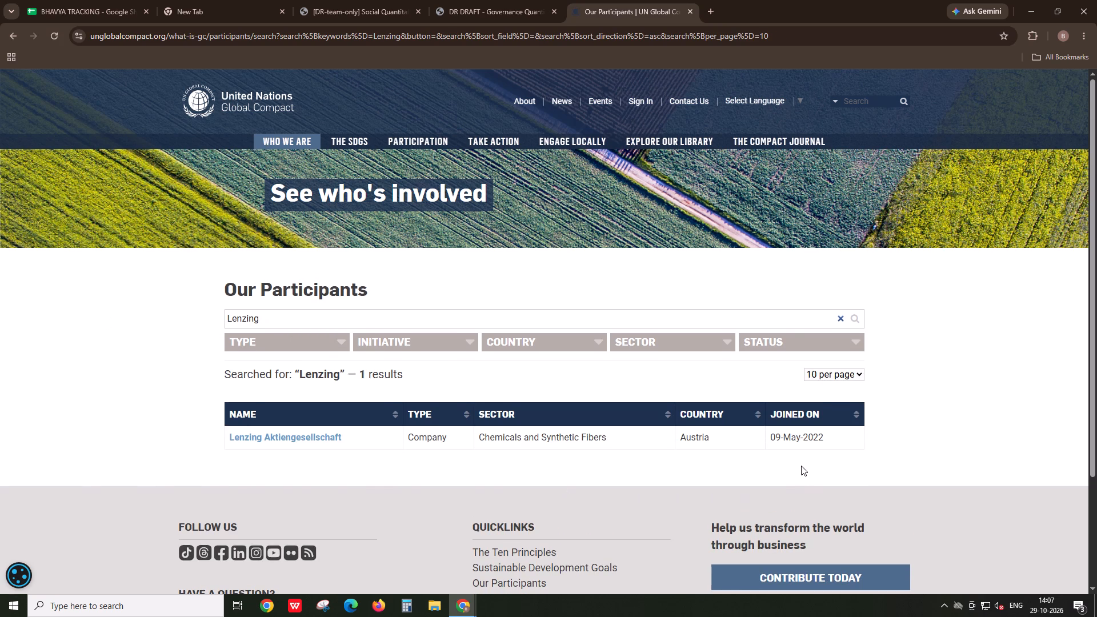
Open the Lenzing Aktiengesellschaft participant profile and examine its Global Compact status, joining date and engagements.
{"action": "key", "text": "alt+Tab"}
{"action": "key", "text": "alt+Tab"}
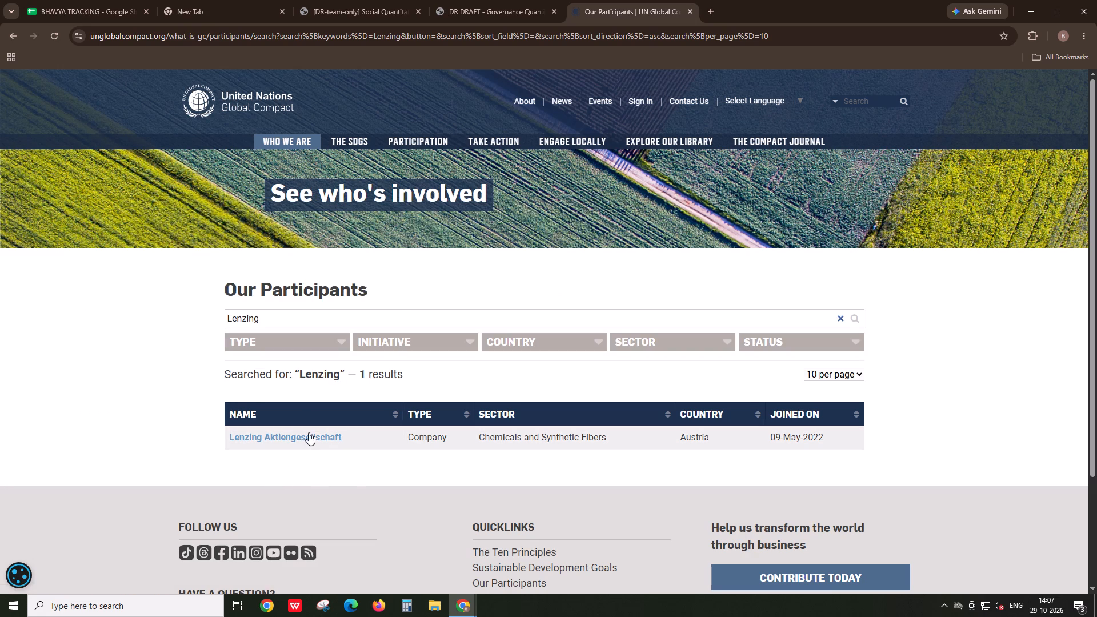
{"action": "left_click", "coordinate": [646, 435]}
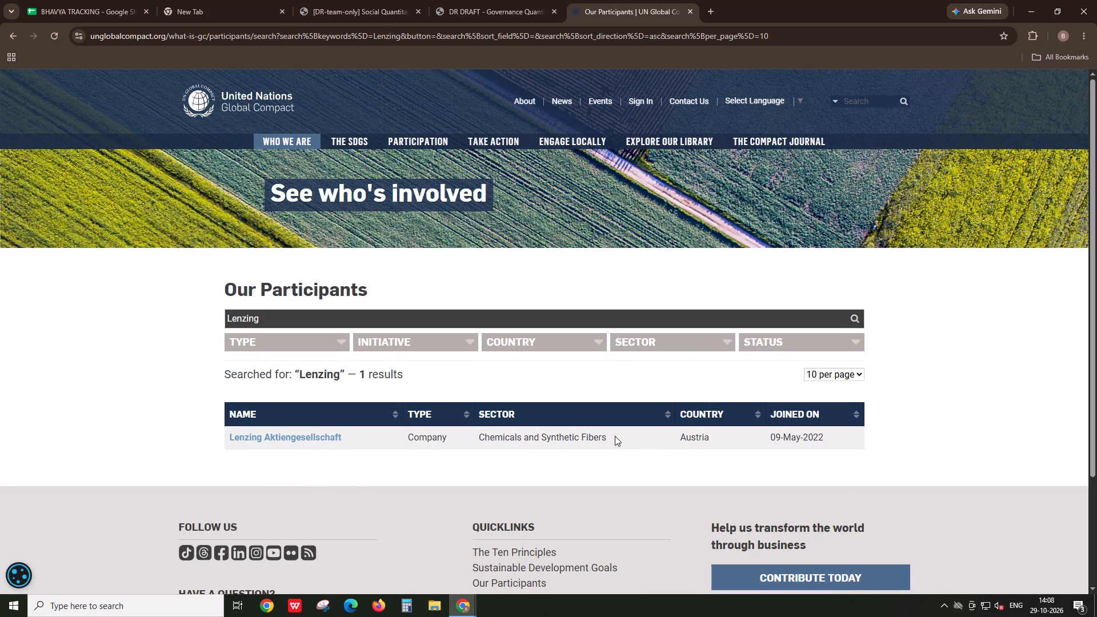
{"action": "left_click", "coordinate": [307, 434]}
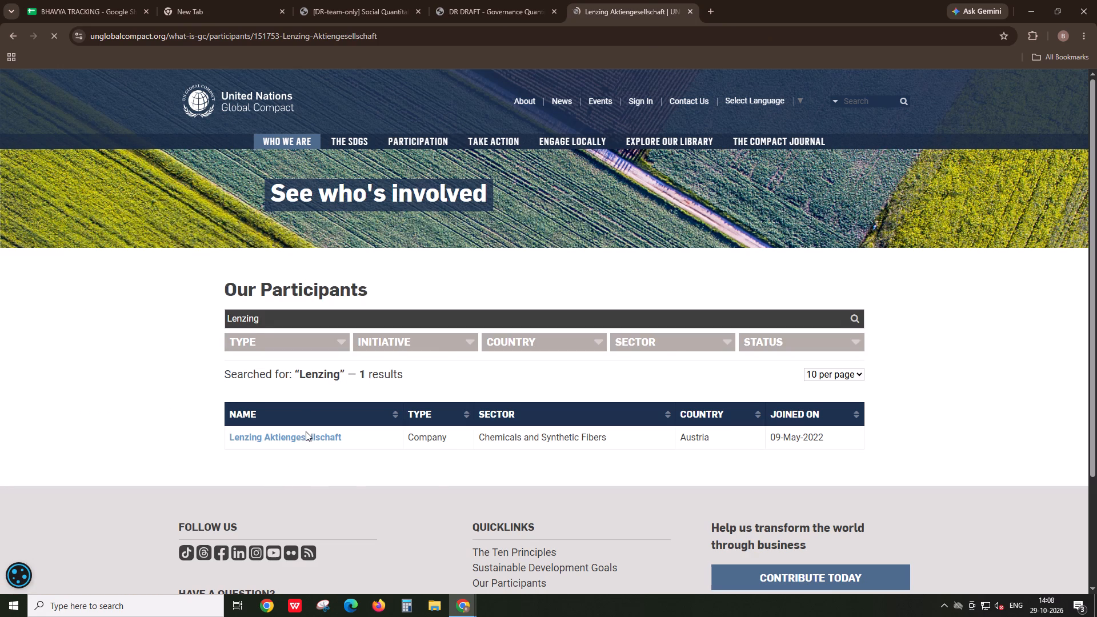
{"action": "key", "text": "alt+Tab"}
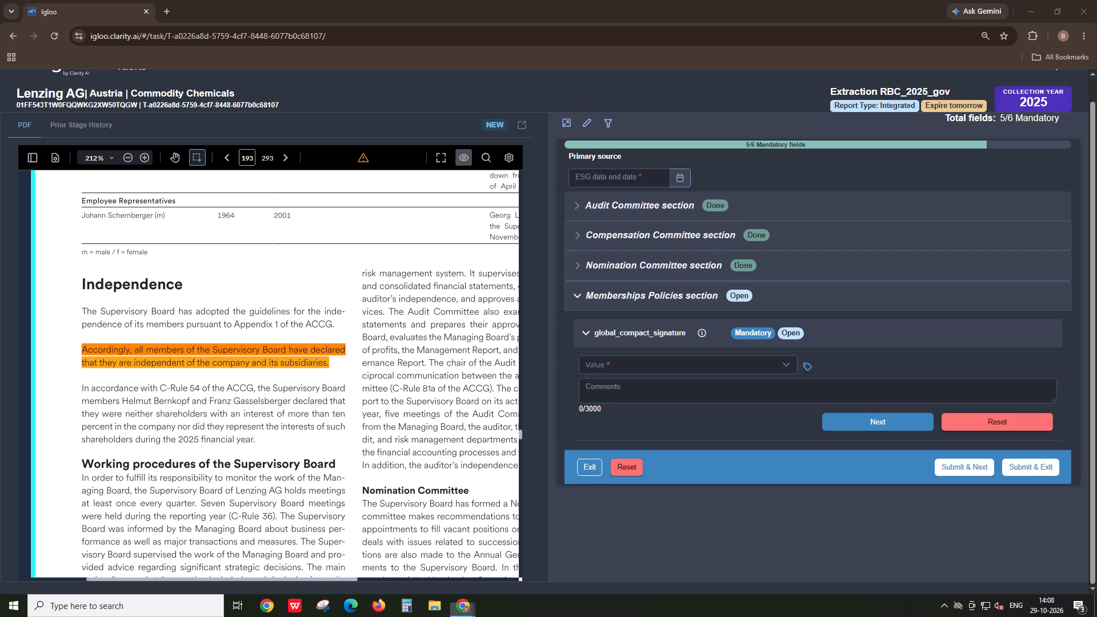
{"action": "key", "text": "alt+Tab"}
{"action": "scroll", "coordinate": [306, 429], "scroll_direction": "down", "scroll_amount": 1}
{"action": "scroll", "coordinate": [306, 429], "scroll_direction": "up", "scroll_amount": 1}
{"action": "key", "text": "alt+Tab"}
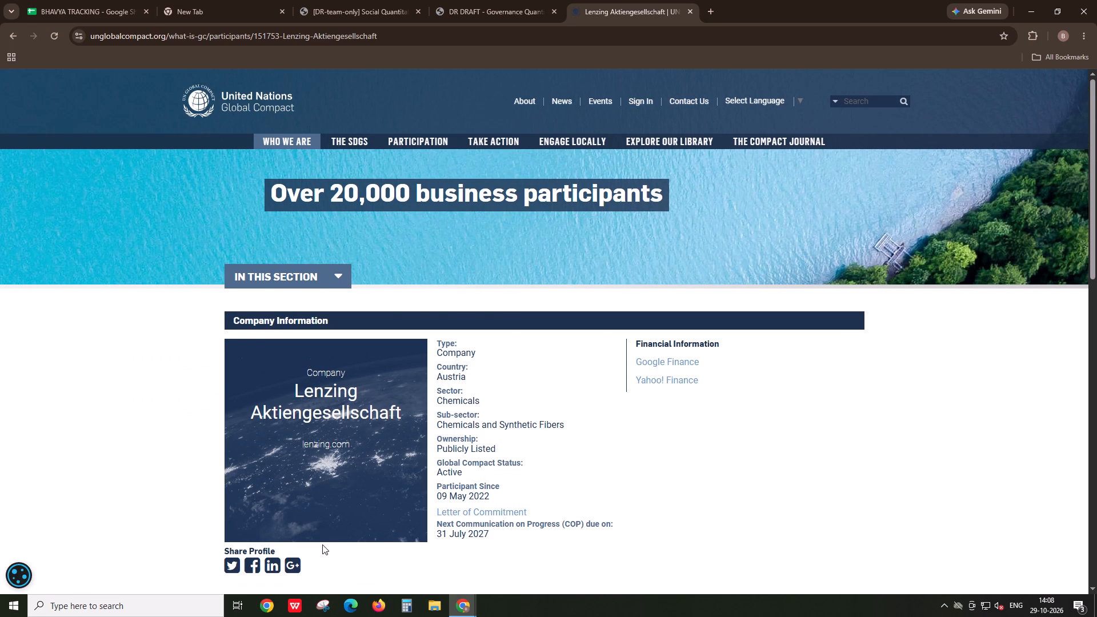
{"action": "key", "text": "alt+Tab"}
{"action": "scroll", "coordinate": [339, 429], "scroll_direction": "down", "scroll_amount": 2}
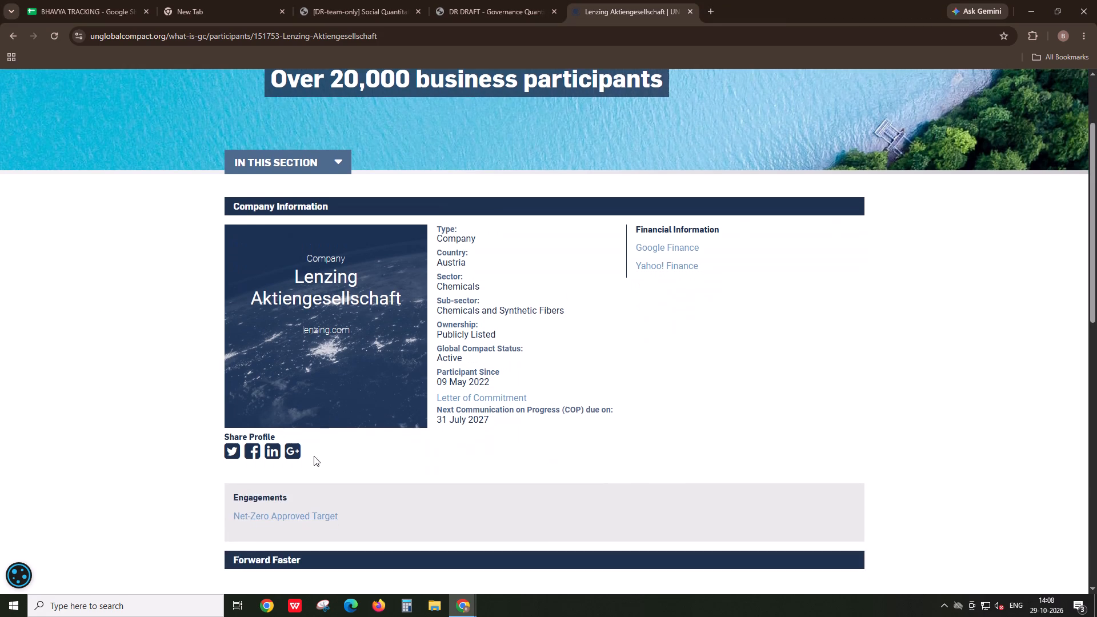
{"action": "scroll", "coordinate": [311, 463], "scroll_direction": "up", "scroll_amount": 4}
Return to the Igloo task and search the report PDF for "global compact".
{"action": "key", "text": "alt+Tab"}
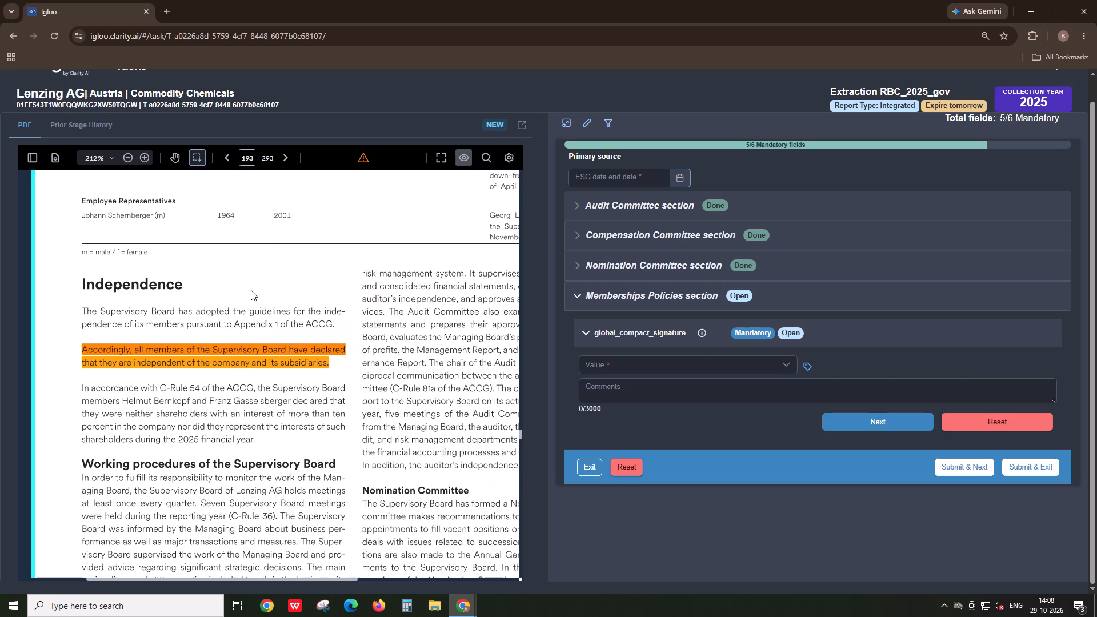
{"action": "key", "text": "ctrl+f"}
{"action": "type", "text": "global compact"}
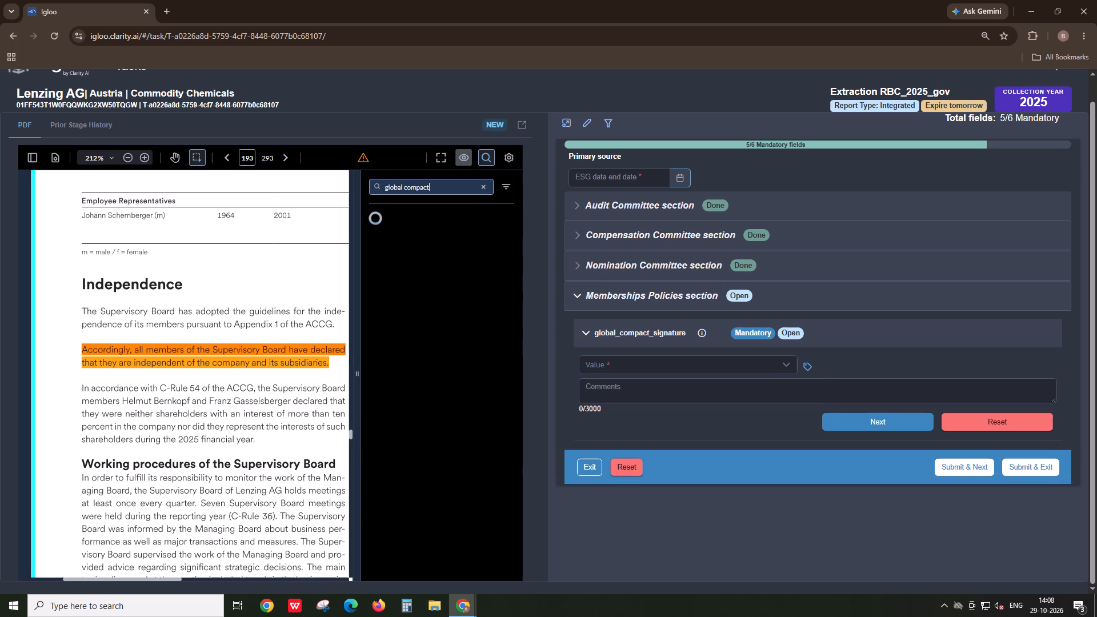
Search Google in a new tab for "Lenzing AG is a part of UNGC", check the answer, and close the tab.
{"action": "left_click", "coordinate": [58, 98], "text": "alt"}
{"action": "left_click", "coordinate": [167, 11]}
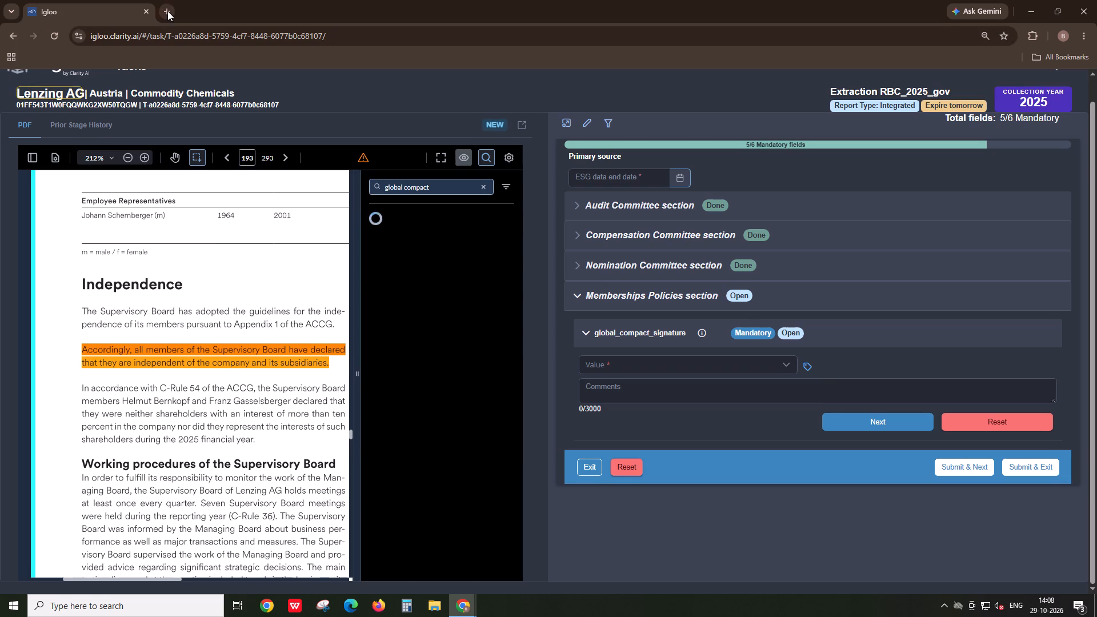
{"action": "key", "text": "ctrl+v"}
{"action": "key", "text": "space"}
{"action": "type", "text": "is a part f"}
{"action": "key", "text": "BackSpace"}
{"action": "type", "text": "of UNGC"}
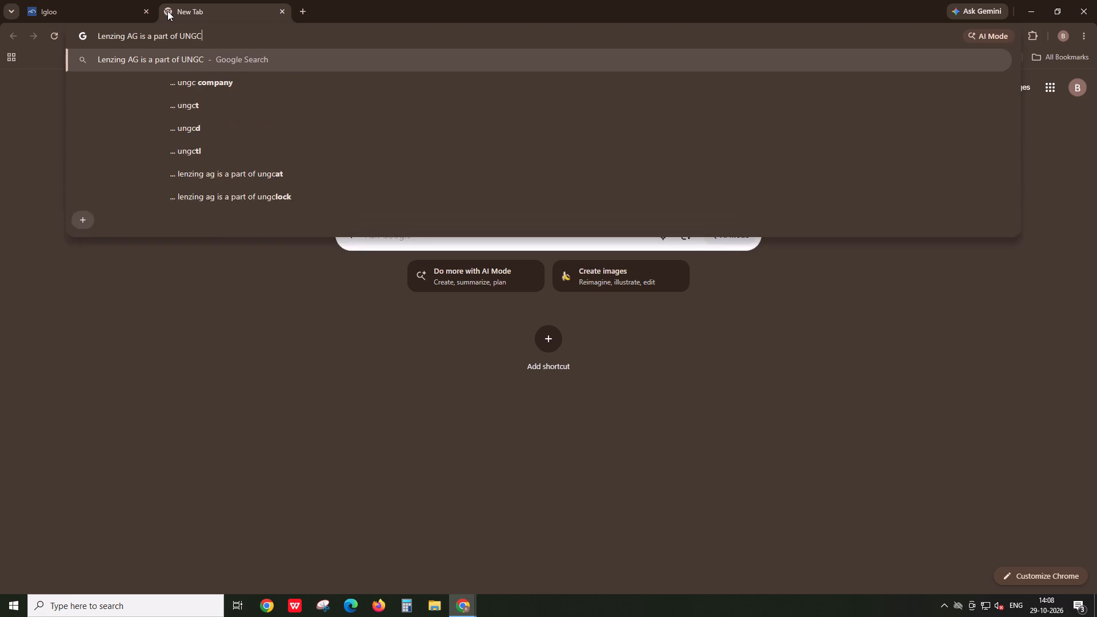
{"action": "key", "text": "Return"}
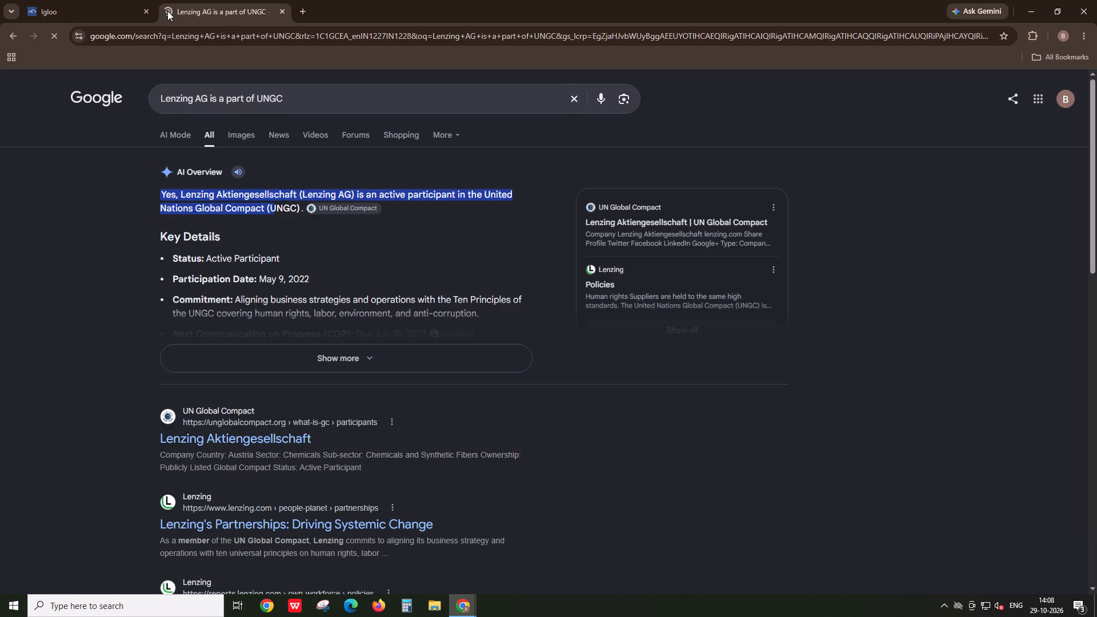
{"action": "middle_click", "coordinate": [229, 2]}
Examine the "global compact" matches in the report on pages 71, 146, 147 and 168 for a statement of participation.
{"action": "scroll", "coordinate": [229, 2], "scroll_direction": "up", "scroll_amount": 1}
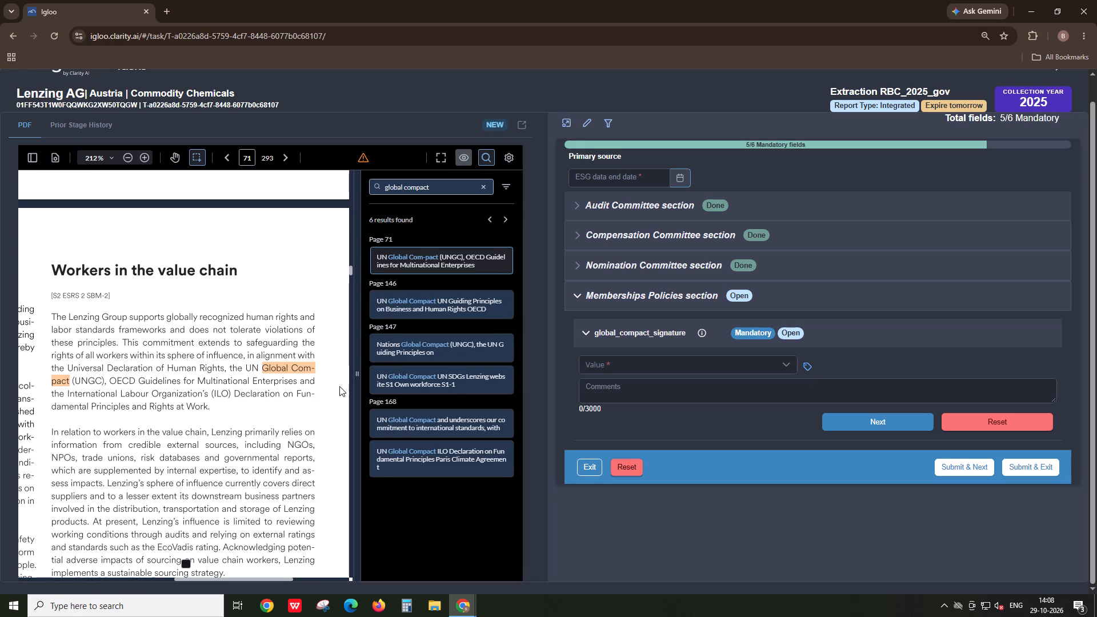
{"action": "left_click", "coordinate": [439, 293]}
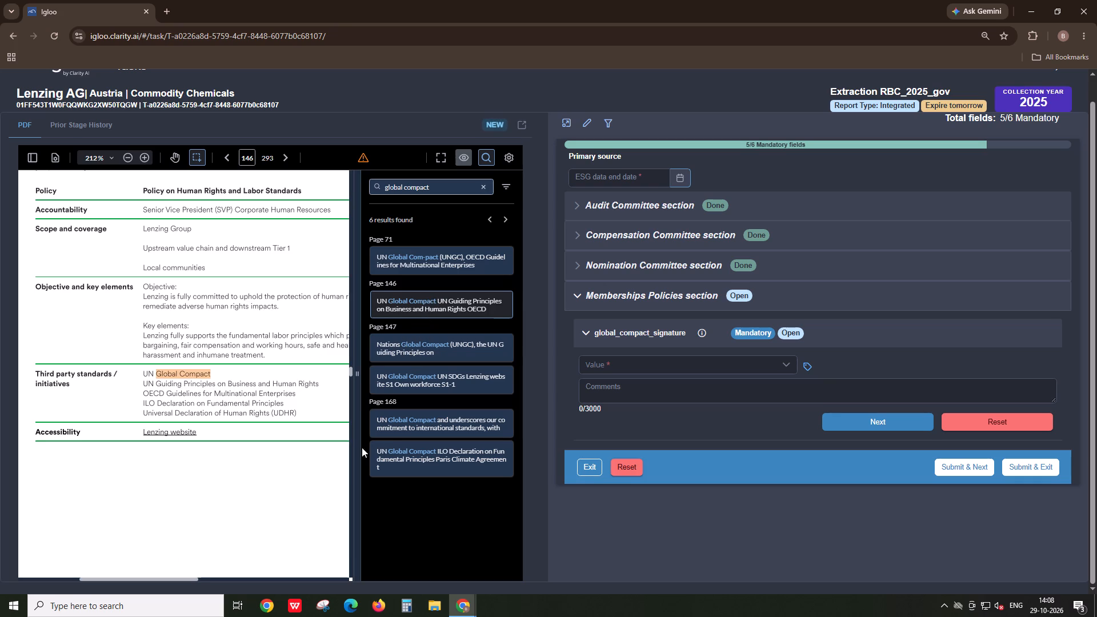
{"action": "left_click", "coordinate": [474, 347]}
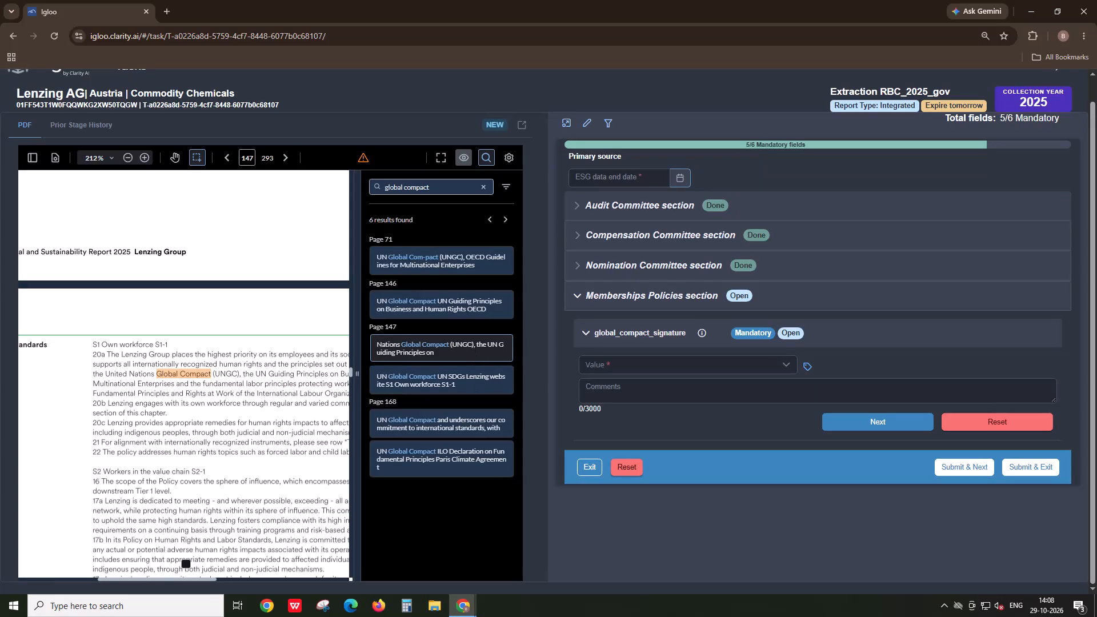
{"action": "scroll", "coordinate": [166, 376], "scroll_direction": "down", "scroll_amount": 1, "text": "shift"}
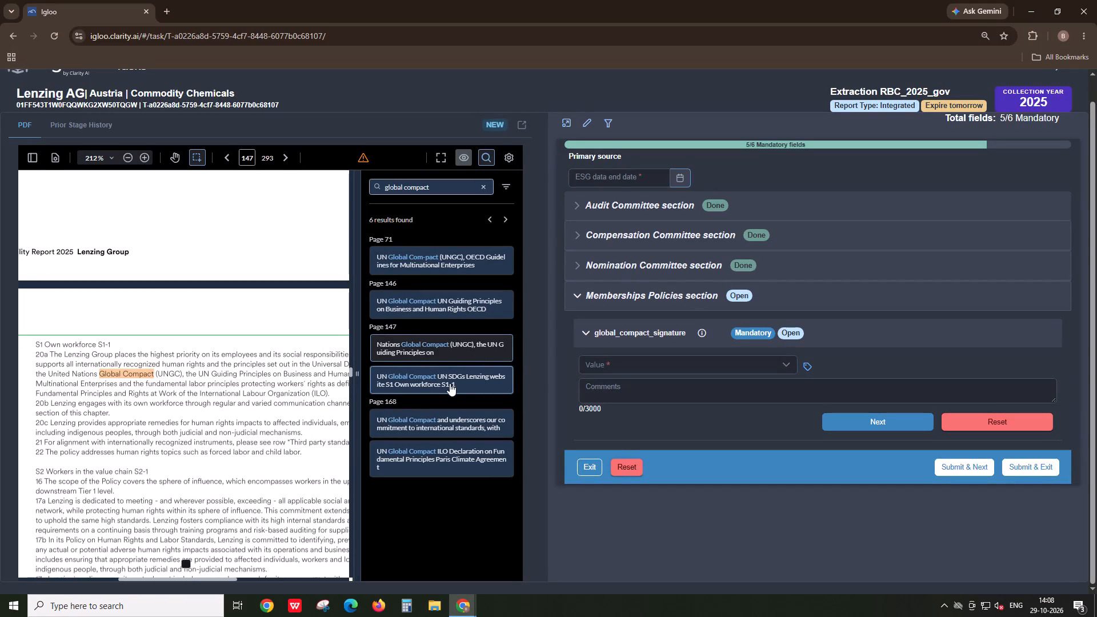
{"action": "left_click", "coordinate": [415, 374]}
{"action": "left_click", "coordinate": [423, 419]}
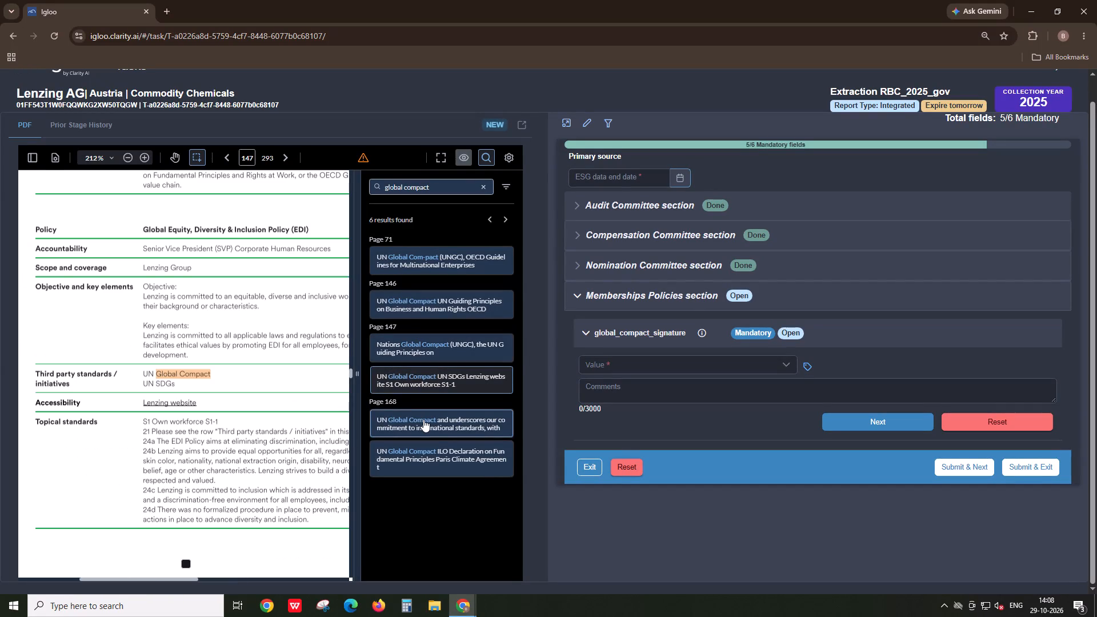
{"action": "left_click", "coordinate": [461, 458]}
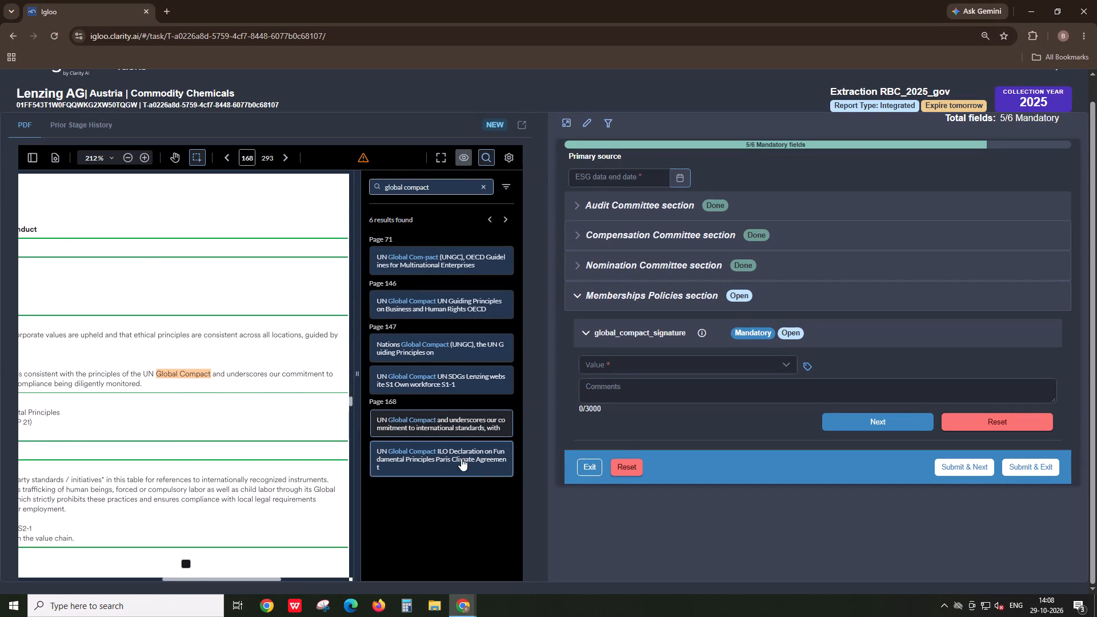
Copy the Redexis SA comment on active UNGC participation from the tracking spreadsheet's Gov Data sheet into Igloo's global_compact_signature comments.
{"action": "key", "text": "alt+Tab"}
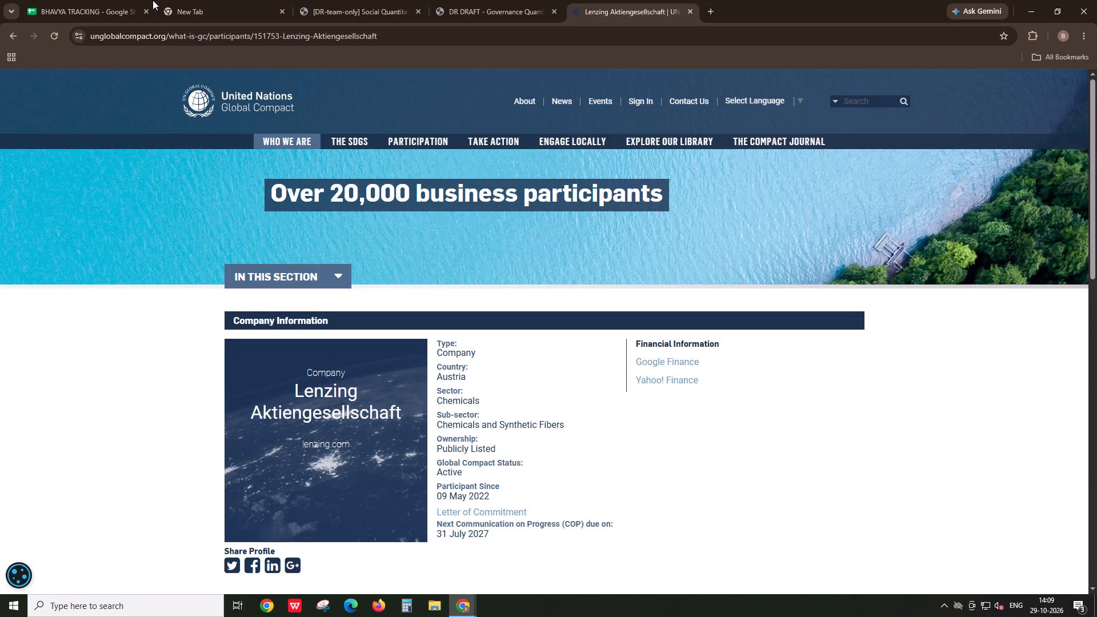
{"action": "left_click", "coordinate": [63, 0]}
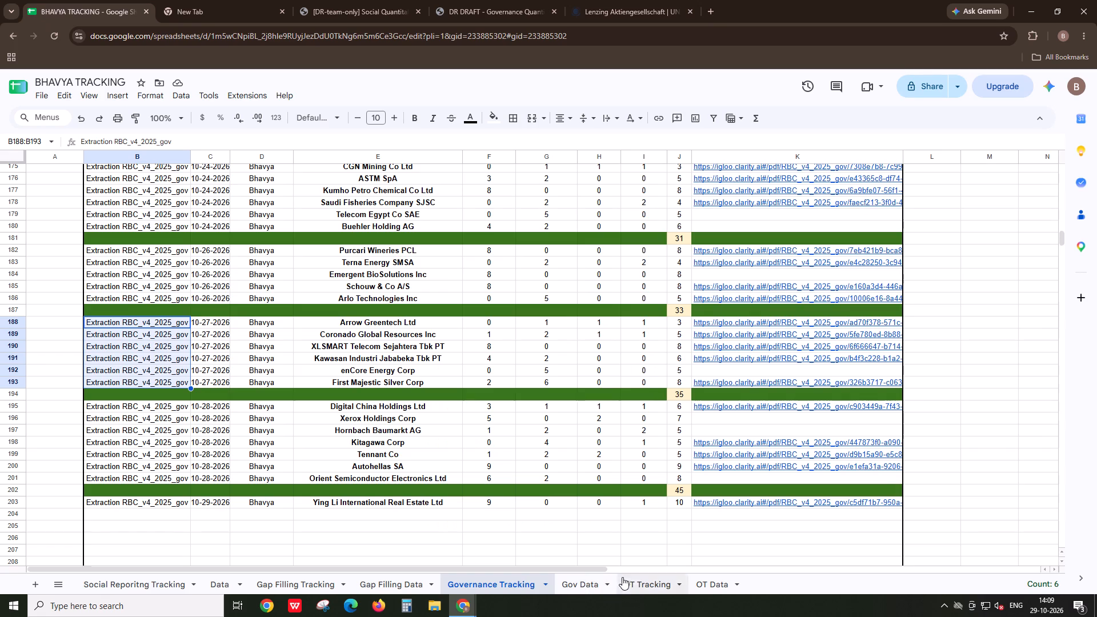
{"action": "left_click", "coordinate": [595, 581]}
{"action": "scroll", "coordinate": [422, 485], "scroll_direction": "up", "scroll_amount": 20}
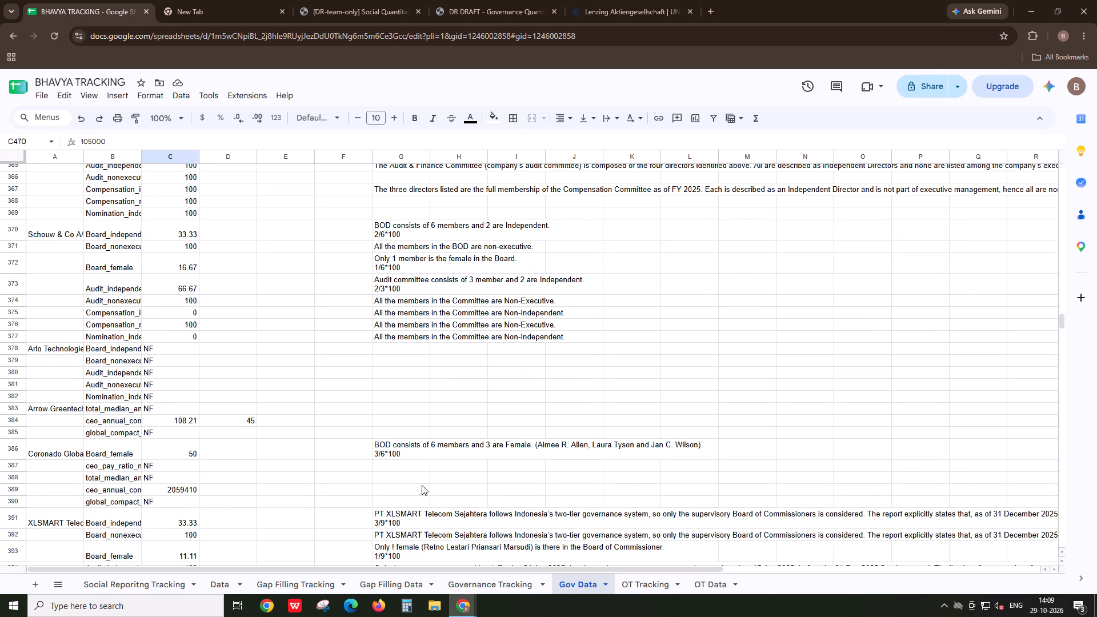
{"action": "scroll", "coordinate": [422, 485], "scroll_direction": "up", "scroll_amount": 4}
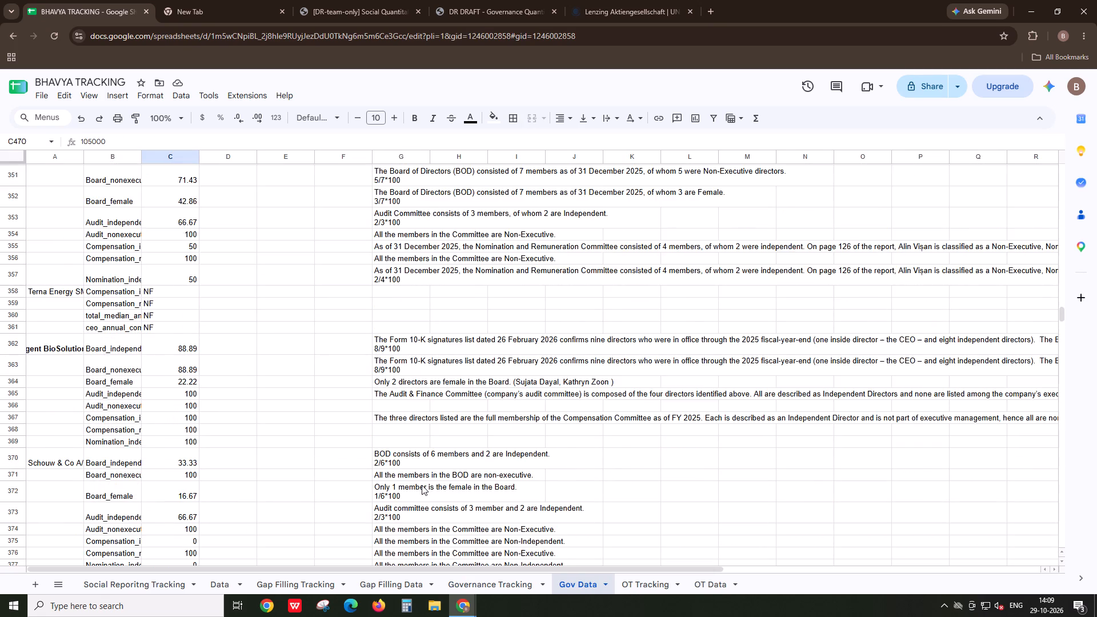
{"action": "scroll", "coordinate": [422, 485], "scroll_direction": "up", "scroll_amount": 9}
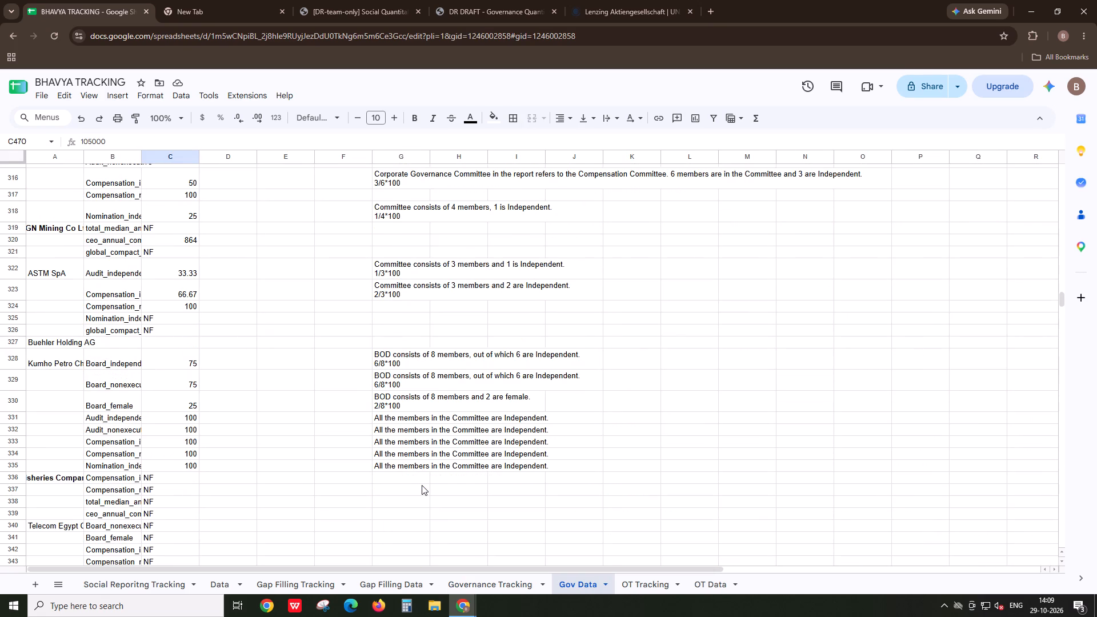
{"action": "scroll", "coordinate": [422, 485], "scroll_direction": "up", "scroll_amount": 6}
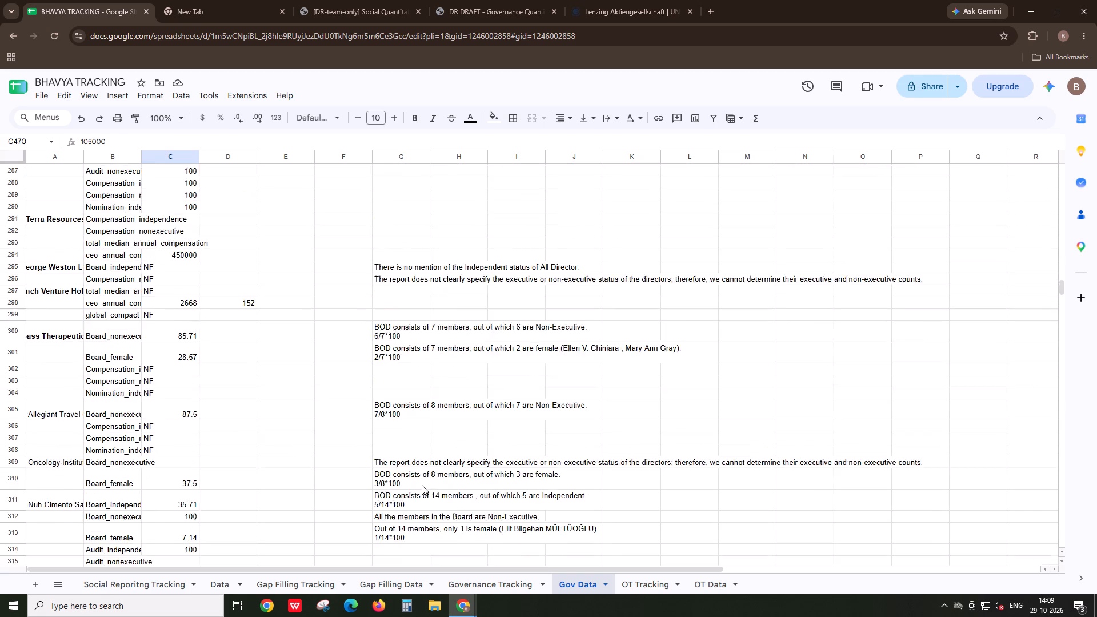
{"action": "scroll", "coordinate": [422, 485], "scroll_direction": "up", "scroll_amount": 7}
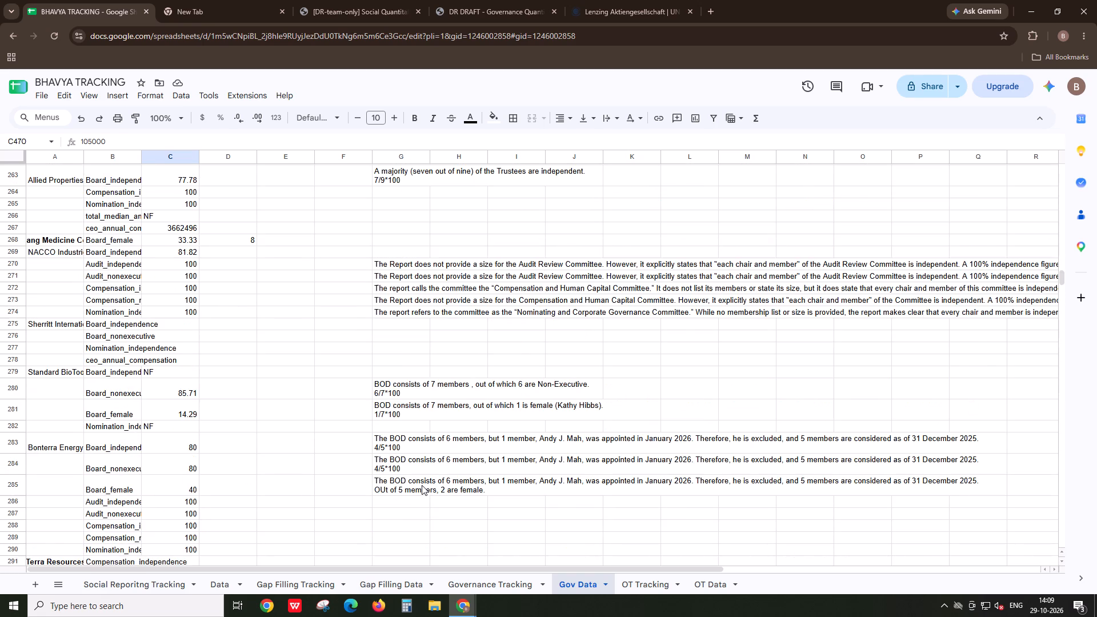
{"action": "scroll", "coordinate": [422, 485], "scroll_direction": "up", "scroll_amount": 4}
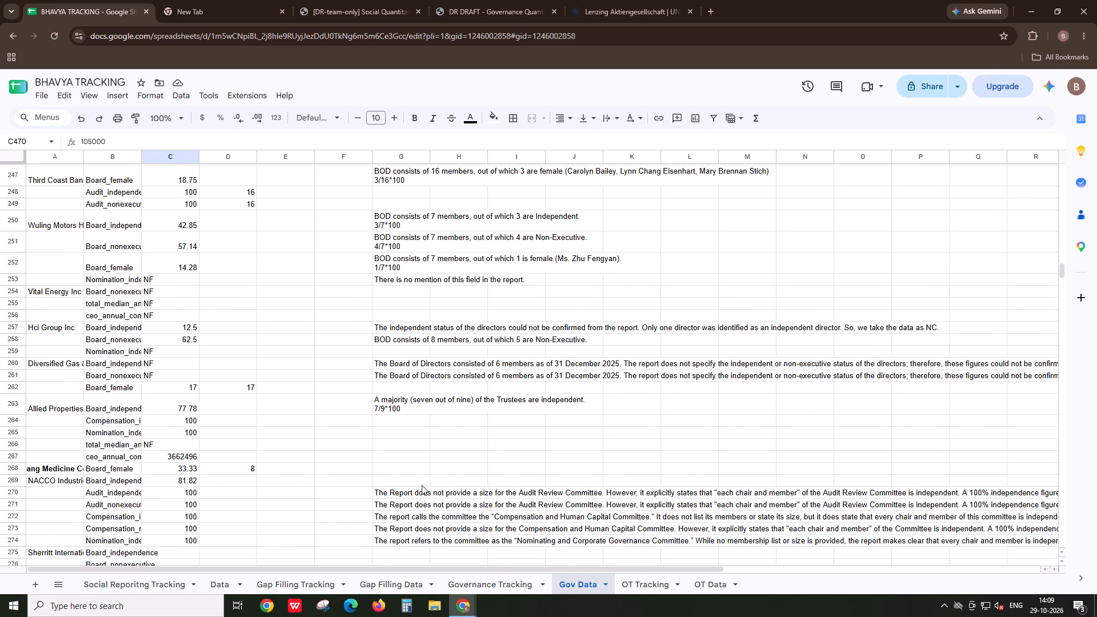
{"action": "scroll", "coordinate": [422, 485], "scroll_direction": "up", "scroll_amount": 1}
{"action": "scroll", "coordinate": [404, 358], "scroll_direction": "up", "scroll_amount": 2}
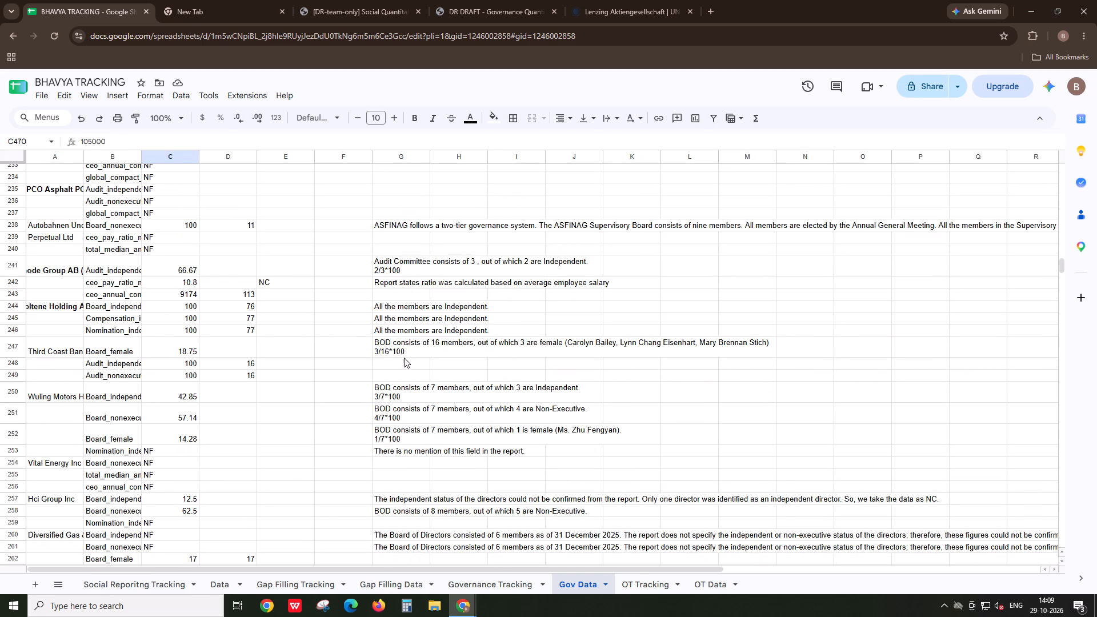
{"action": "scroll", "coordinate": [416, 386], "scroll_direction": "up", "scroll_amount": 4}
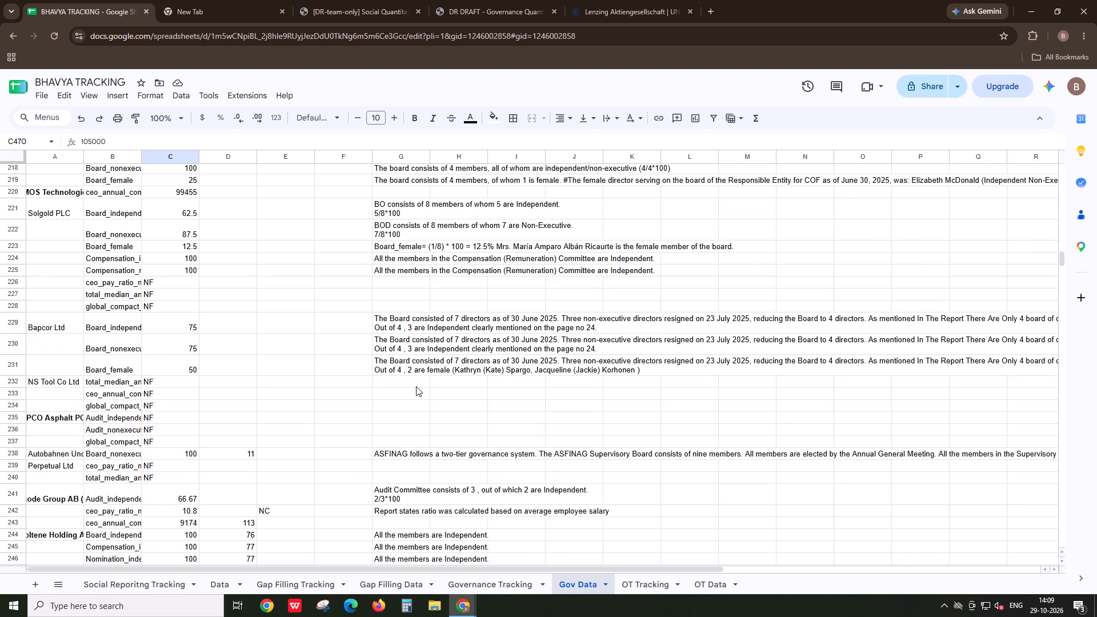
{"action": "scroll", "coordinate": [416, 386], "scroll_direction": "up", "scroll_amount": 2}
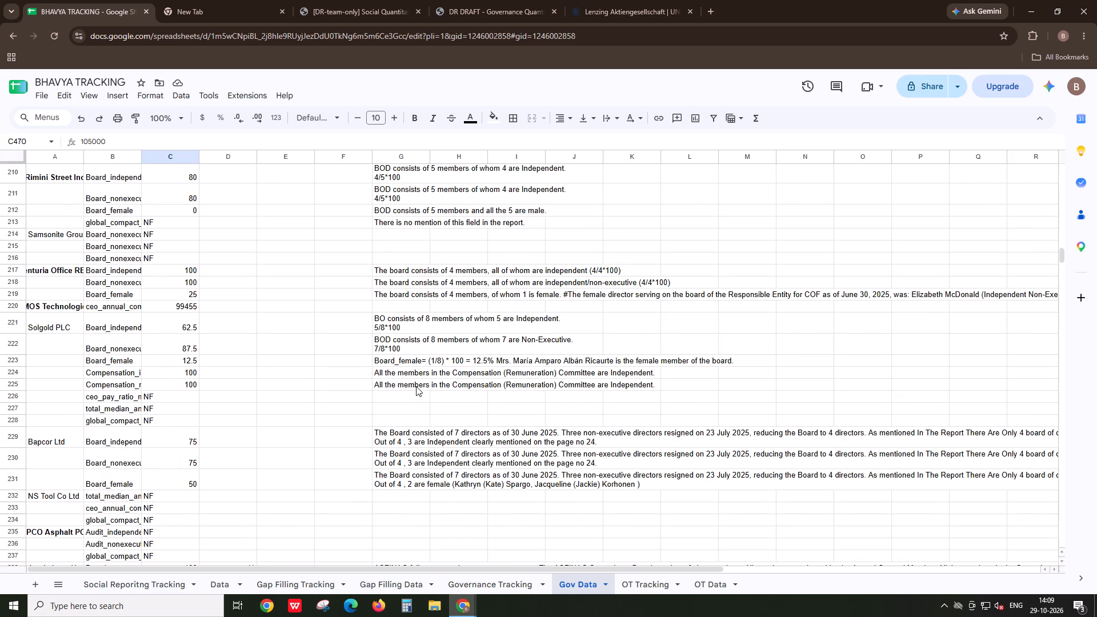
{"action": "scroll", "coordinate": [416, 386], "scroll_direction": "up", "scroll_amount": 7}
{"action": "left_click", "coordinate": [409, 375]}
{"action": "key", "text": "ctrl+c"}
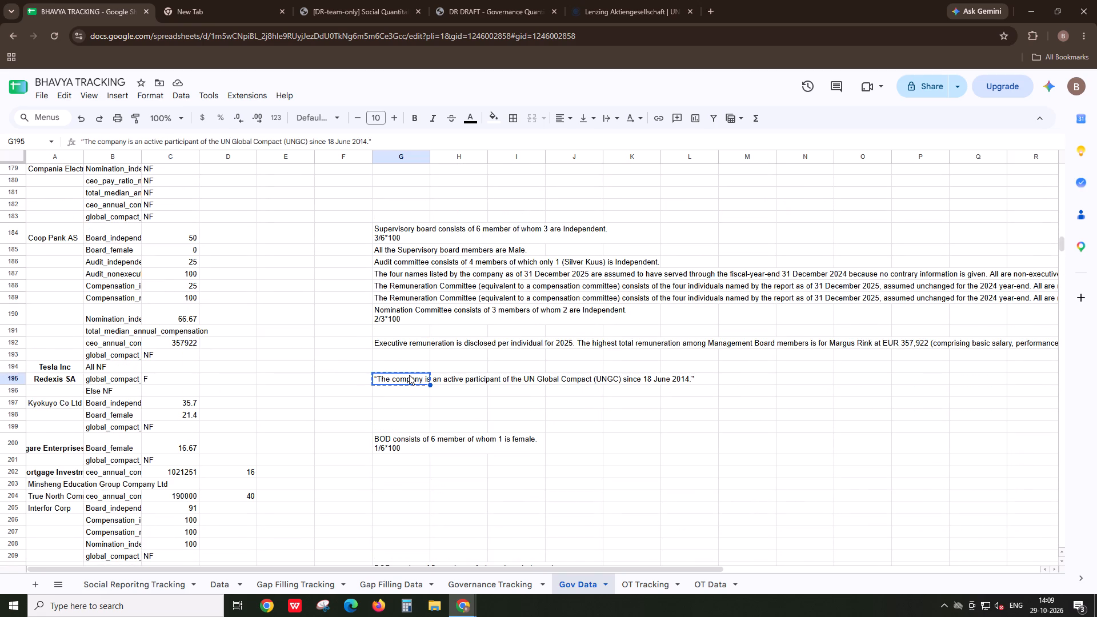
{"action": "key", "text": "alt+Tab"}
{"action": "left_click", "coordinate": [739, 394]}
{"action": "key", "text": "ctrl+v"}
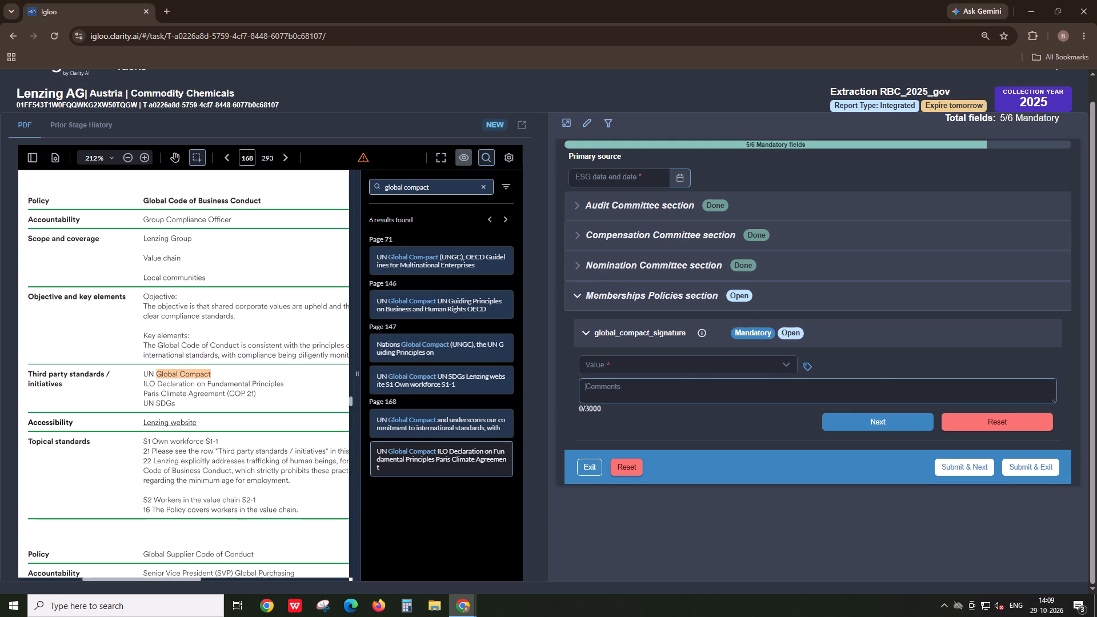
Replace the date in the comment with the participation date copied from Lenzing's UN Global Compact profile, so it ends "since 09 May 2022.".
{"action": "key", "text": "alt+Tab"}
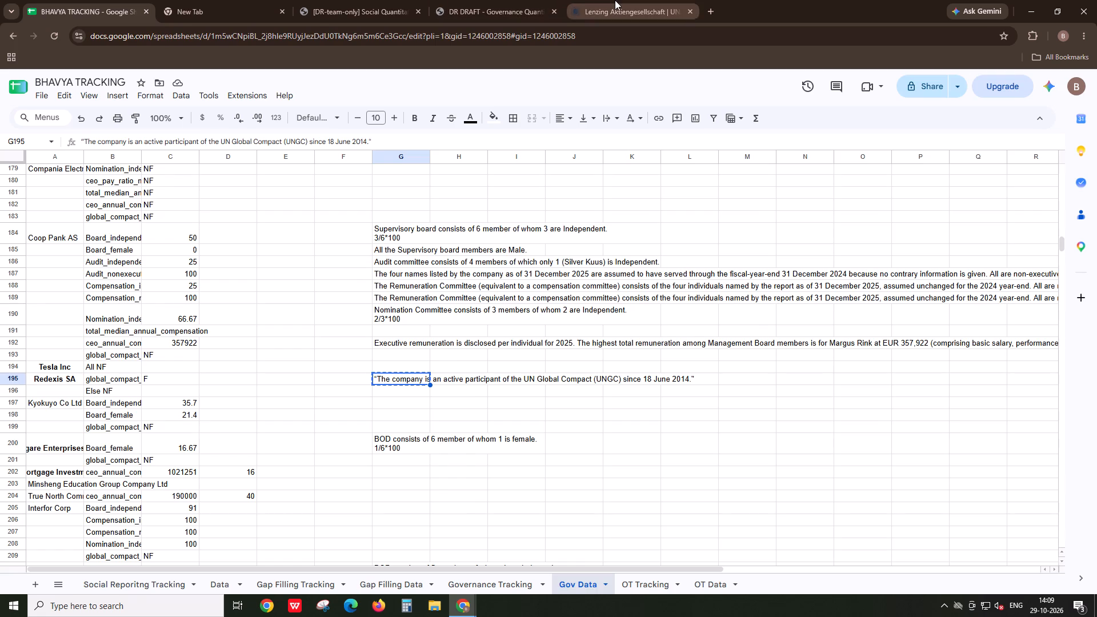
{"action": "left_click", "coordinate": [615, 0]}
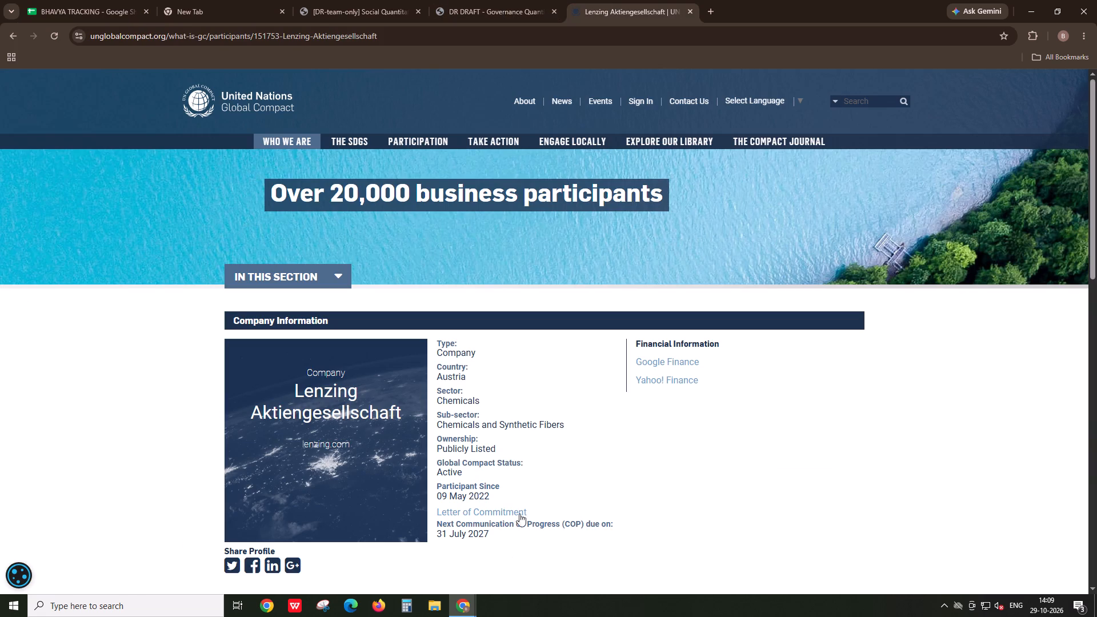
{"action": "left_click_drag", "start_coordinate": [487, 496], "coordinate": [442, 499]}
{"action": "left_click_drag", "start_coordinate": [442, 499], "coordinate": [437, 499]}
{"action": "key", "text": "ctrl+c"}
{"action": "key", "text": "alt+Tab"}
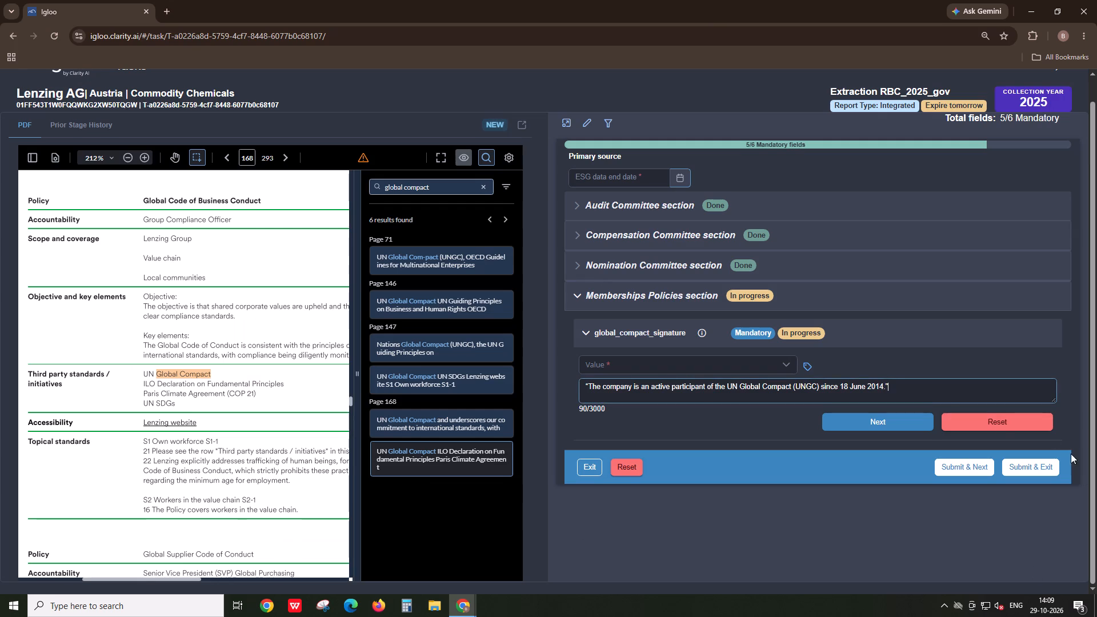
{"action": "left_click_drag", "start_coordinate": [915, 387], "coordinate": [842, 390]}
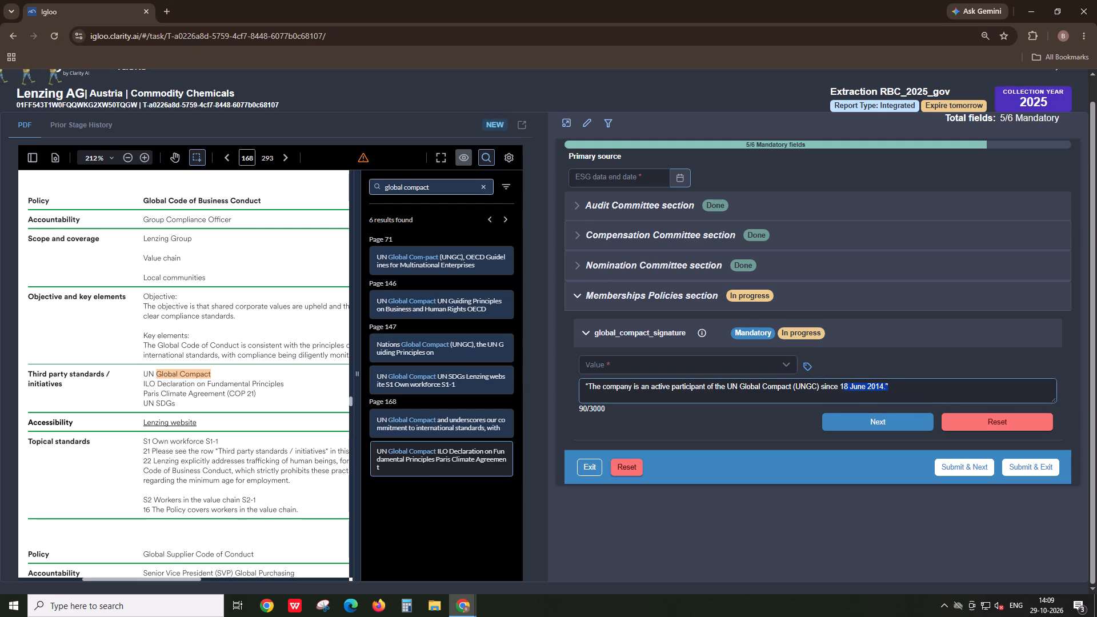
{"action": "key", "text": "BackSpace"}
{"action": "key", "text": "BackSpace"}
{"action": "key", "text": "ctrl+v"}
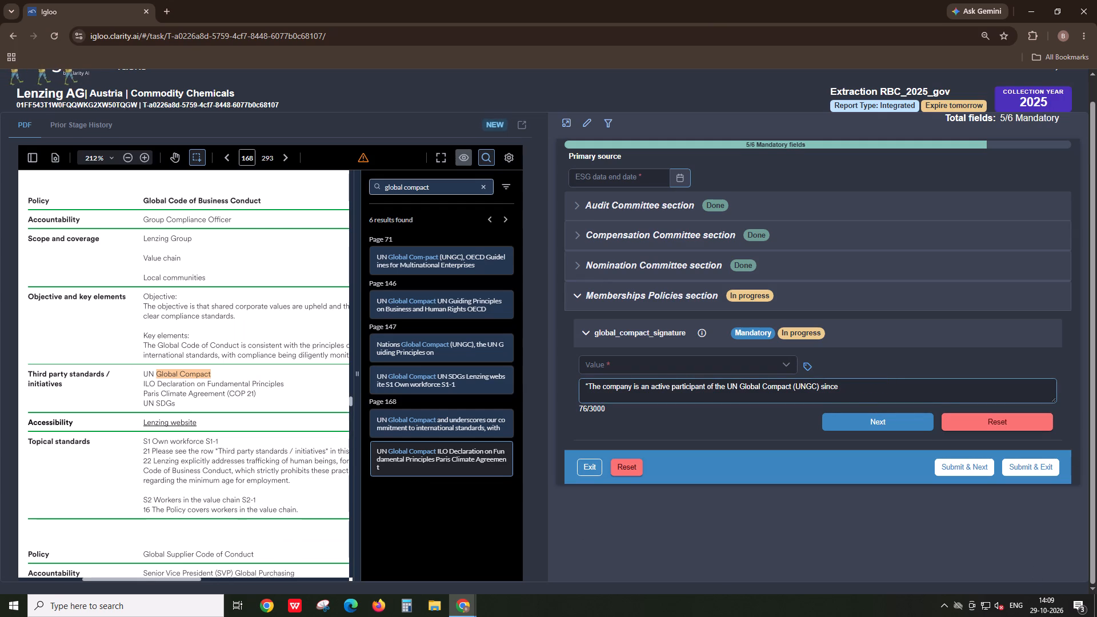
{"action": "type", "text": ".\""}
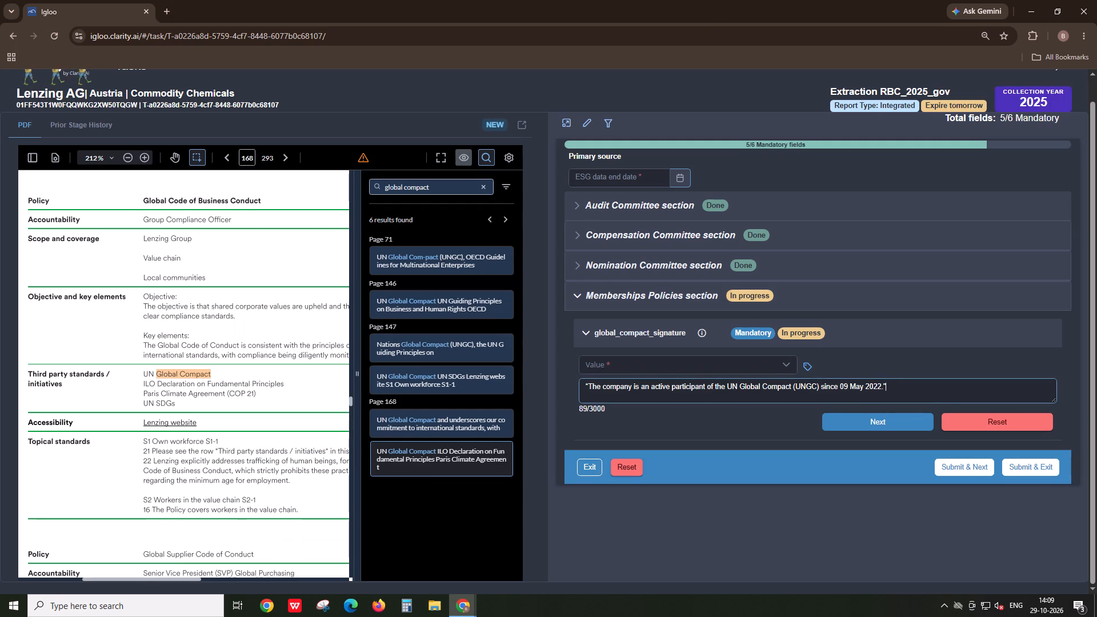
Set the global_compact_signature value to "Policy exists".
{"action": "left_click", "coordinate": [748, 359]}
{"action": "left_click", "coordinate": [684, 386]}
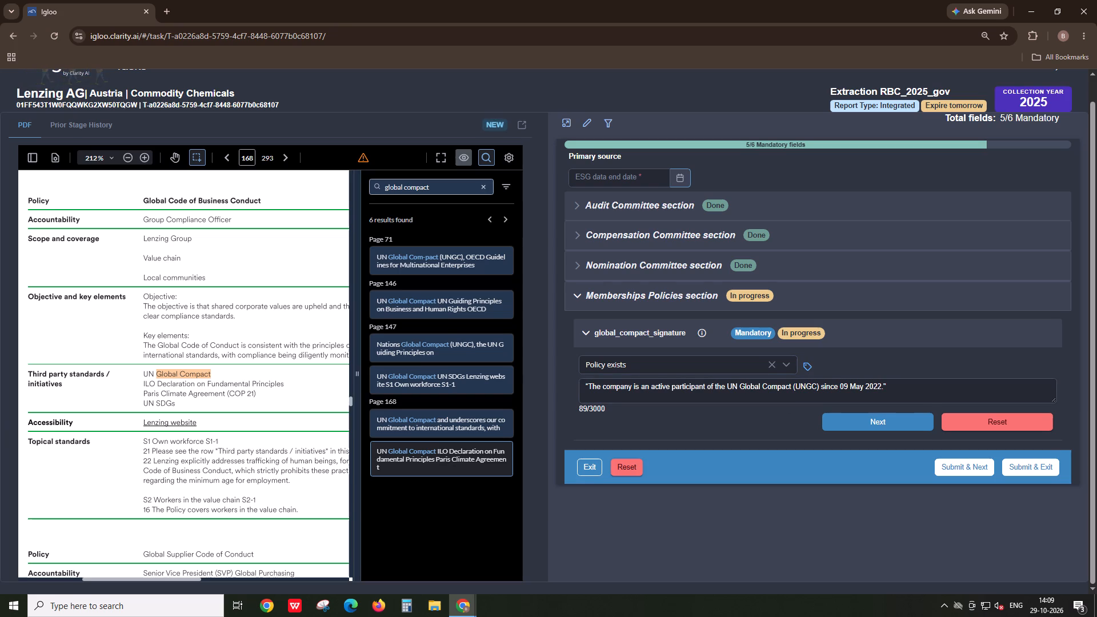
Annotate the page 71 passage from "The Lenzing Group supports globally recognized human rights" through "(UNGC)" as an extract for global_compact_signature.
{"action": "left_click", "coordinate": [418, 263]}
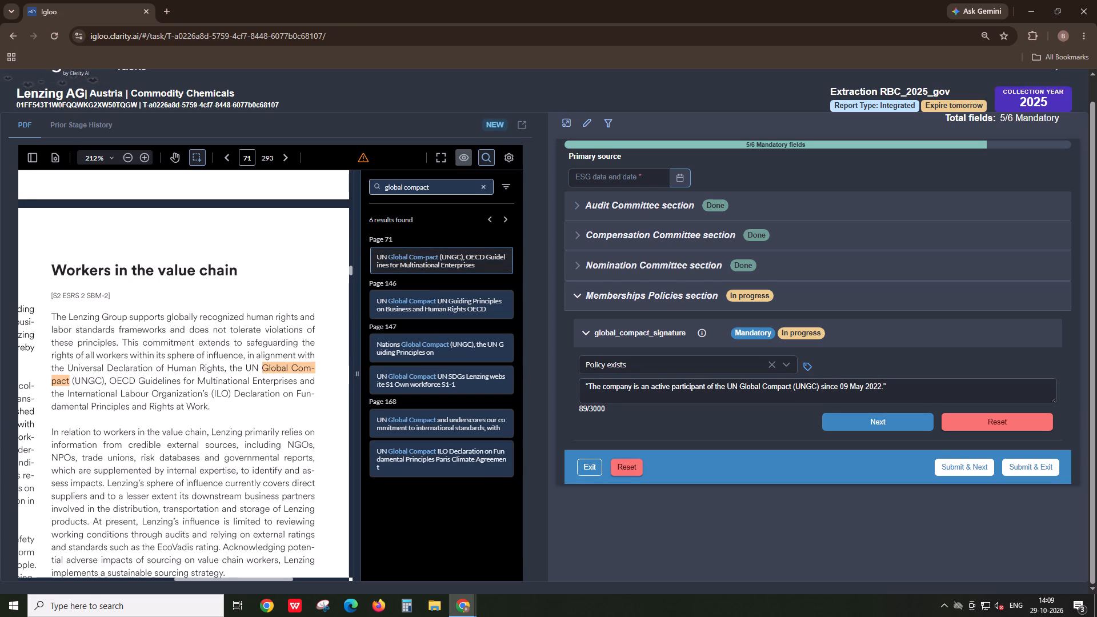
{"action": "left_click", "coordinate": [812, 365]}
{"action": "left_click_drag", "start_coordinate": [50, 313], "coordinate": [133, 378]}
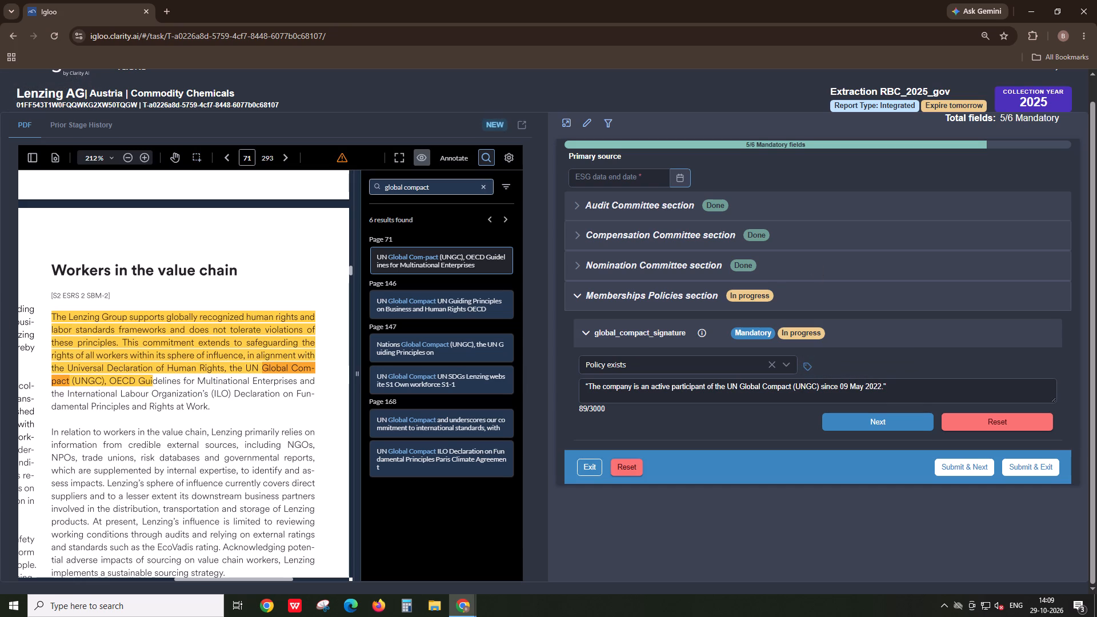
{"action": "left_click_drag", "start_coordinate": [133, 378], "coordinate": [103, 379]}
Review the page 147 and 168 matches and annotate page 168's "The Global Code of Conduct is consistent with" sentence as a second extract.
{"action": "left_click", "coordinate": [455, 348]}
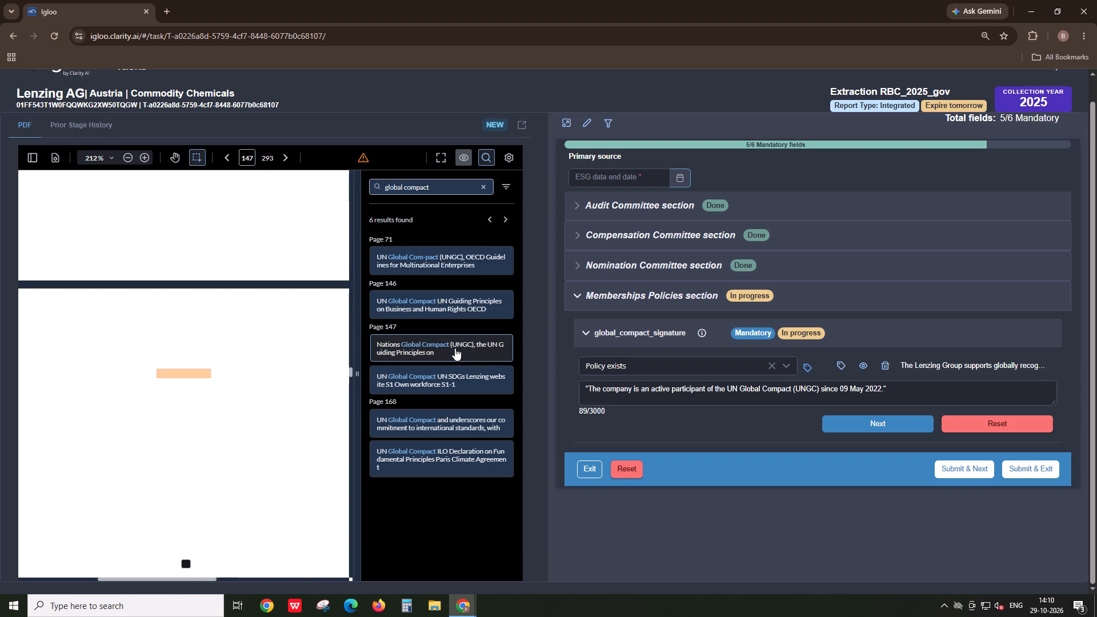
{"action": "scroll", "coordinate": [181, 387], "scroll_direction": "down", "scroll_amount": 1, "text": "shift"}
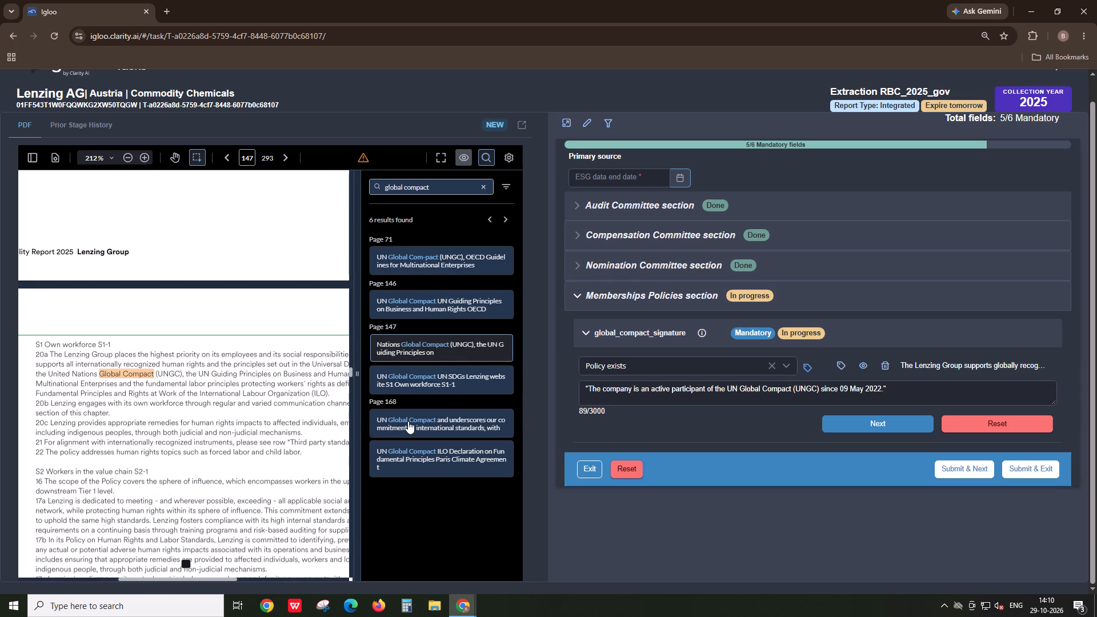
{"action": "left_click", "coordinate": [410, 390]}
{"action": "scroll", "coordinate": [109, 423], "scroll_direction": "down", "scroll_amount": 3, "text": "shift"}
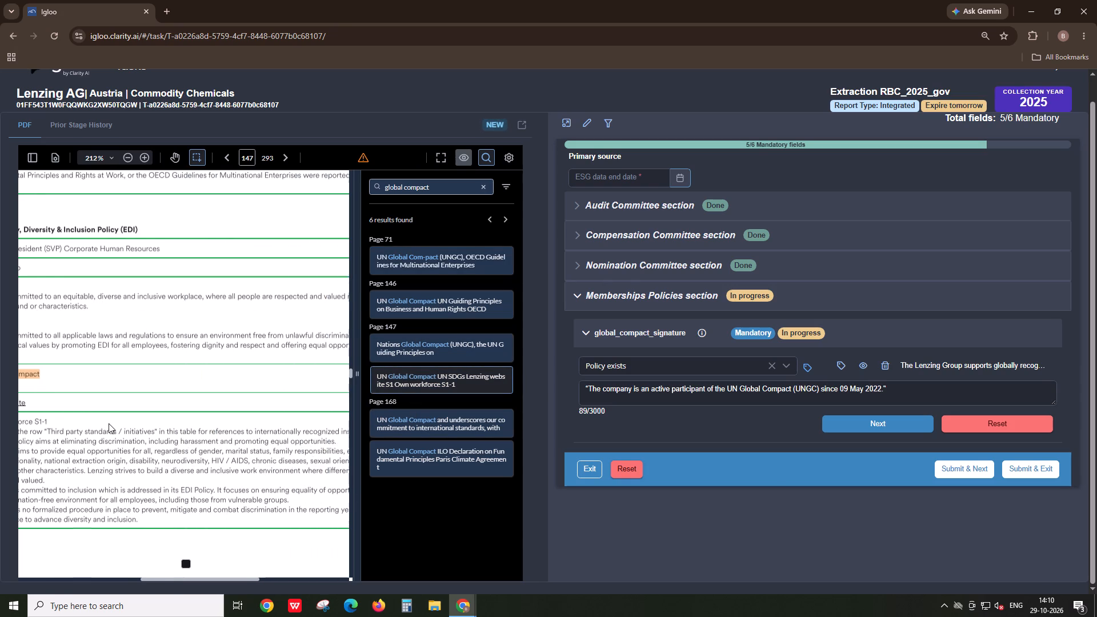
{"action": "scroll", "coordinate": [109, 423], "scroll_direction": "up", "scroll_amount": 2, "text": "shift"}
{"action": "left_click", "coordinate": [457, 422]}
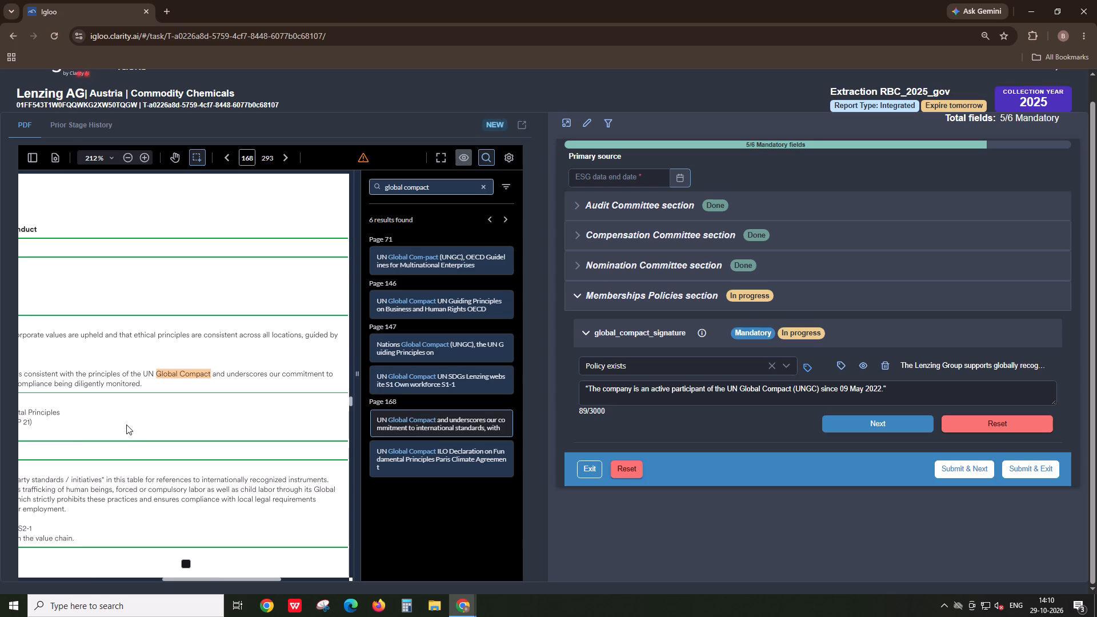
{"action": "scroll", "coordinate": [126, 424], "scroll_direction": "up", "scroll_amount": 5, "text": "shift"}
{"action": "scroll", "coordinate": [126, 424], "scroll_direction": "down", "scroll_amount": 5, "text": "shift"}
{"action": "scroll", "coordinate": [126, 424], "scroll_direction": "up", "scroll_amount": 2, "text": "shift"}
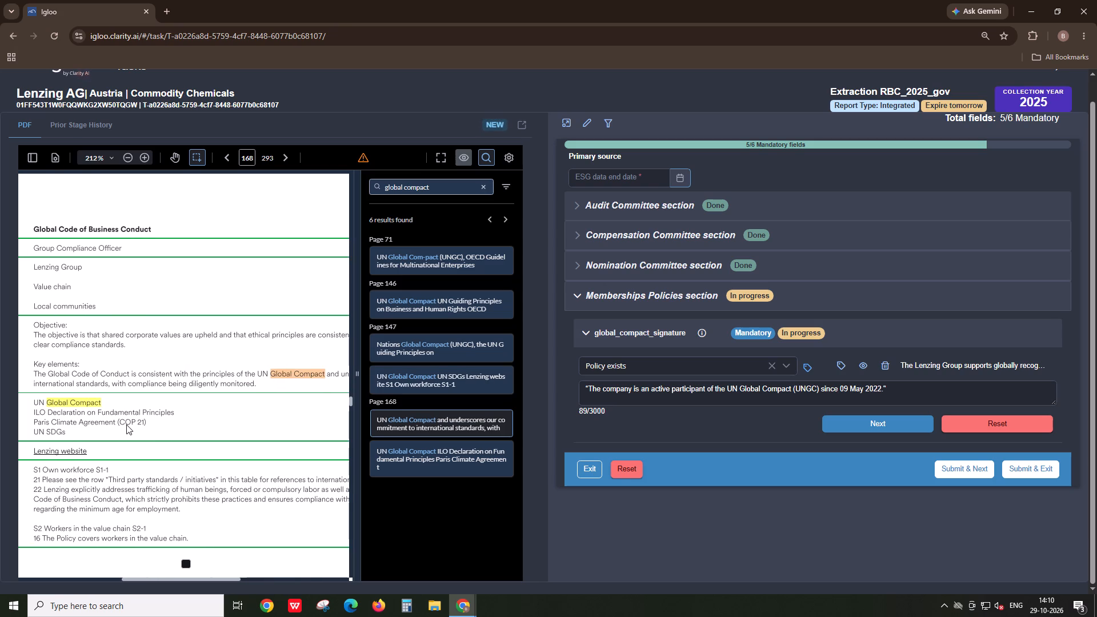
{"action": "left_click", "coordinate": [812, 368]}
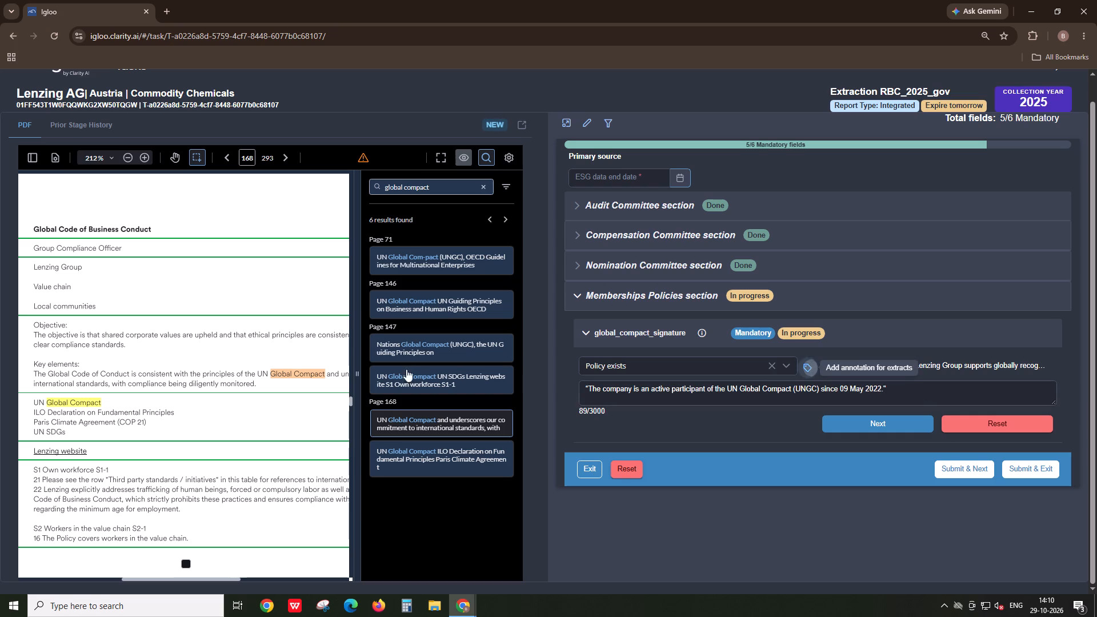
{"action": "left_click_drag", "start_coordinate": [27, 370], "coordinate": [57, 380]}
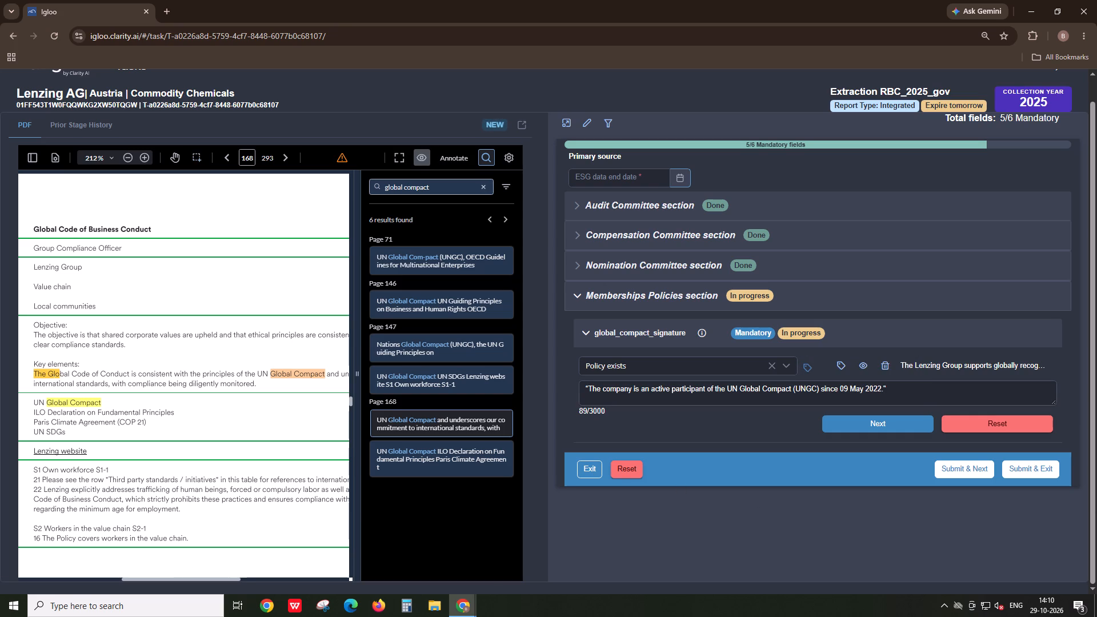
{"action": "left_click_drag", "start_coordinate": [57, 380], "coordinate": [263, 388]}
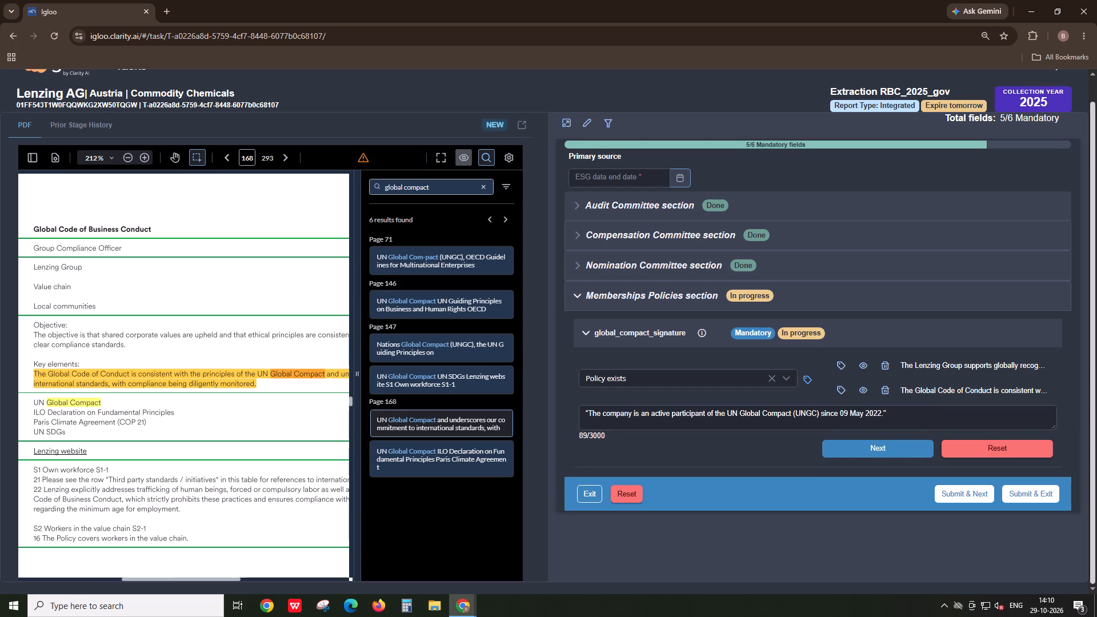
Append "verified from the UNGC website" to the end of the global_compact_signature comment.
{"action": "left_click", "coordinate": [974, 416]}
{"action": "key", "text": "space"}
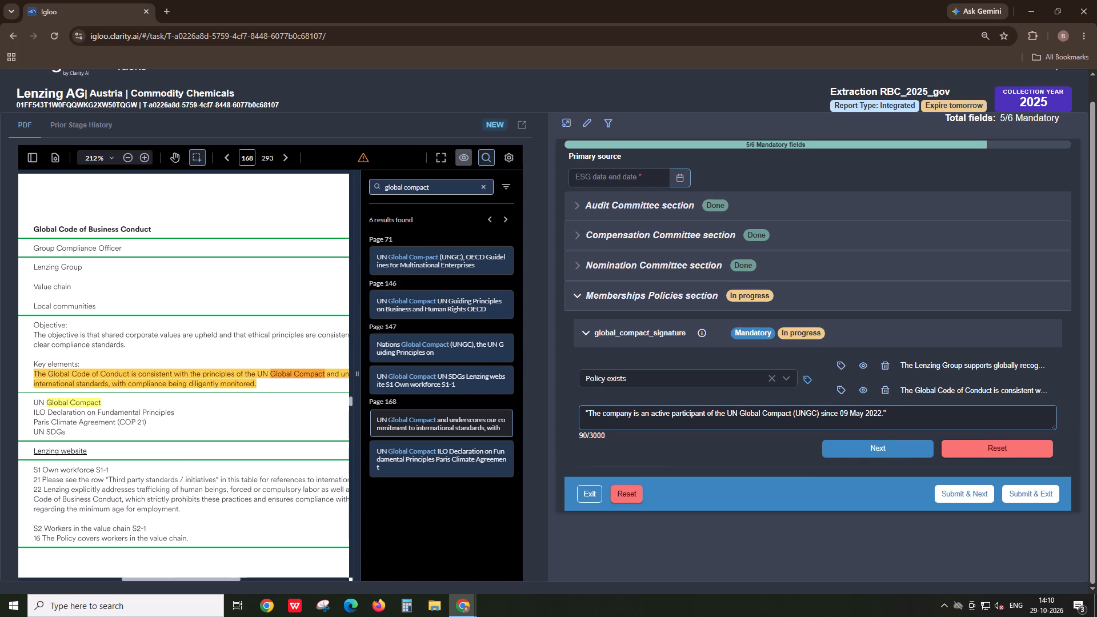
{"action": "type", "text": "verf"}
{"action": "key", "text": "BackSpace"}
{"action": "type", "text": "ified frmthe"}
{"action": "key", "text": "BackSpace"}
{"action": "key", "text": "BackSpace"}
{"action": "key", "text": "BackSpace"}
{"action": "key", "text": "BackSpace"}
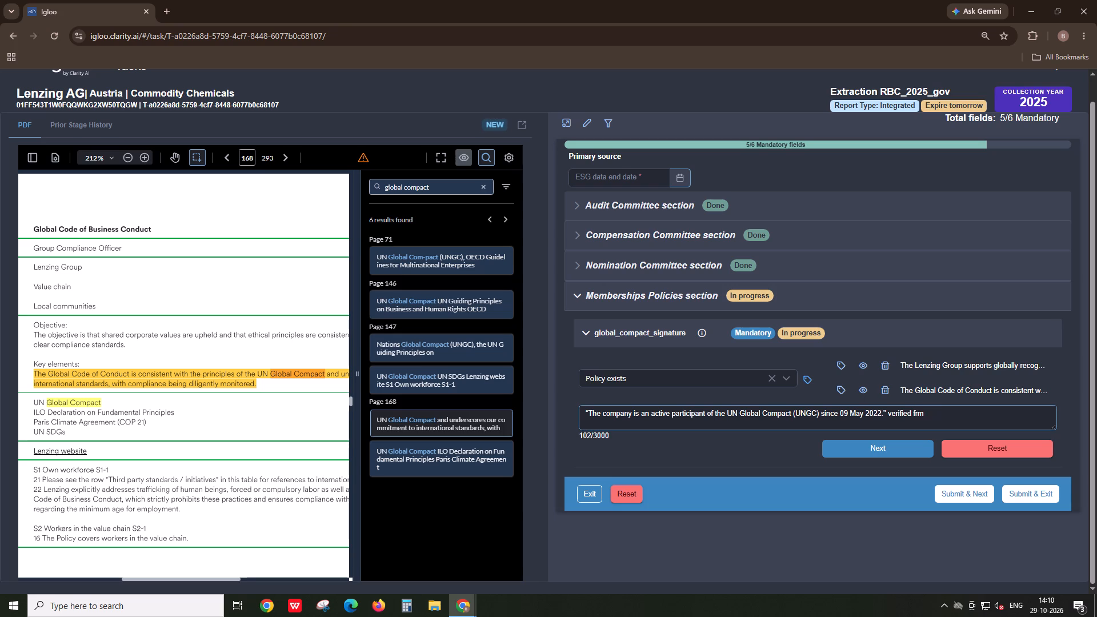
{"action": "type", "text": "om the UNGC website"}
End the comment with a period, add Lenzing's UN Global Compact profile URL in double quotes on a new line, and complete the field.
{"action": "key", "text": "alt+Tab"}
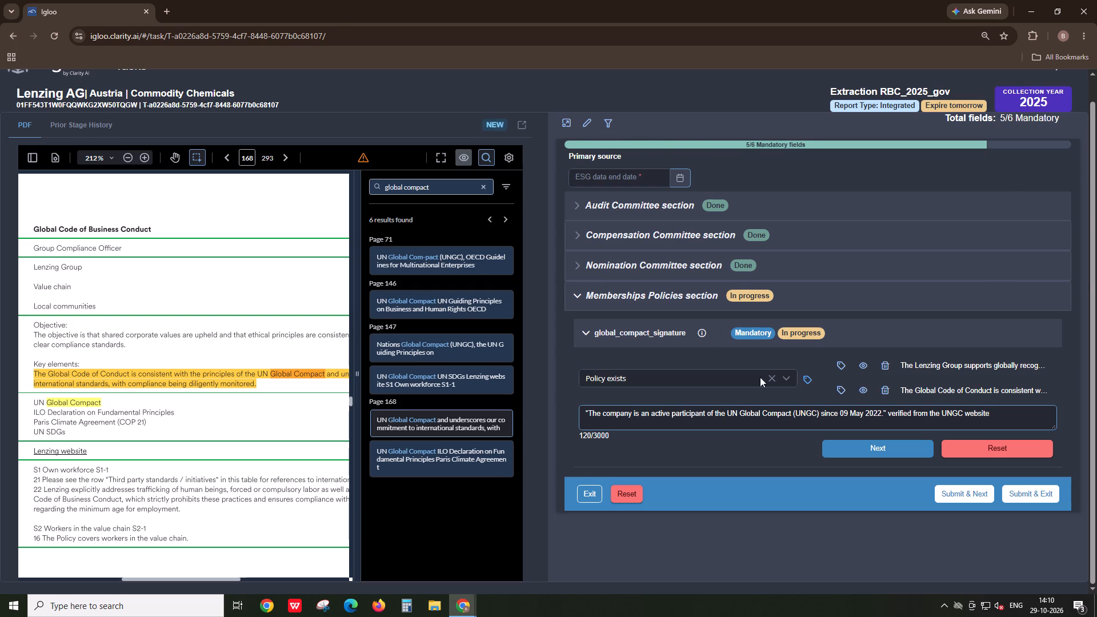
{"action": "left_click", "coordinate": [635, 38]}
{"action": "key", "text": "ctrl+c"}
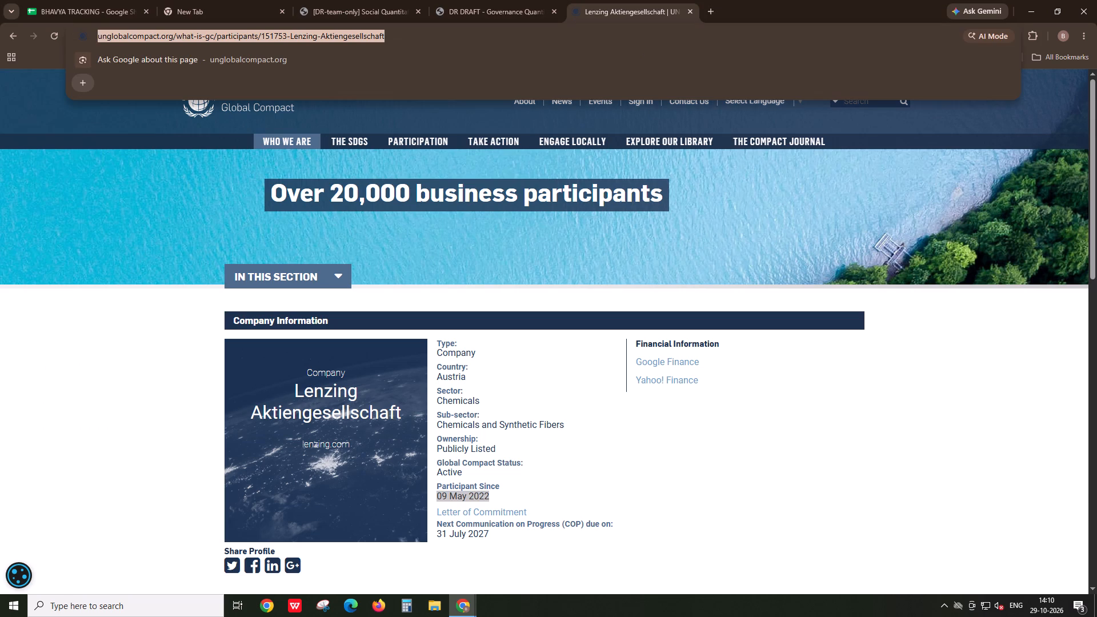
{"action": "key", "text": "alt+Tab"}
{"action": "key", "text": "period"}
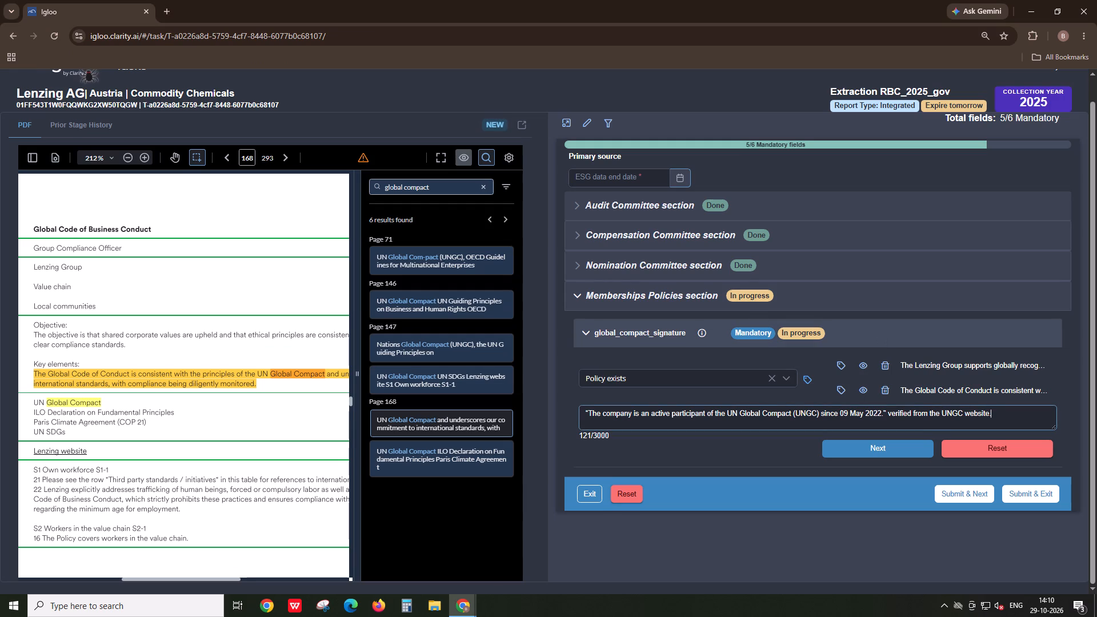
{"action": "key", "text": "Return"}
{"action": "key", "text": "shift+quotedbl"}
{"action": "key", "text": "ctrl+v"}
{"action": "key", "text": "shift+quotedbl"}
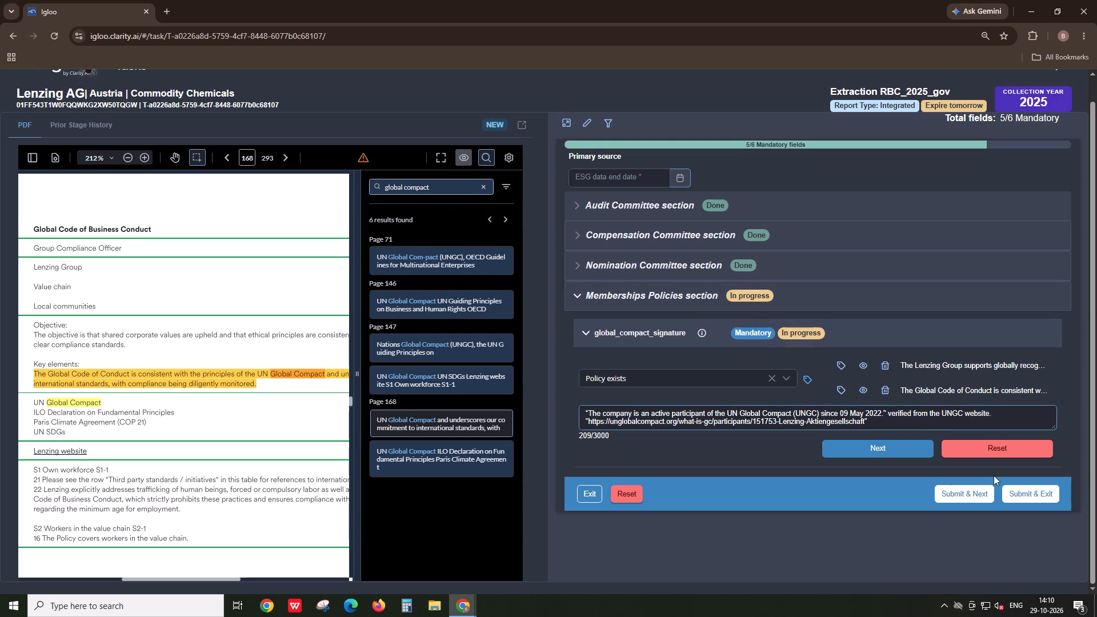
{"action": "left_click", "coordinate": [859, 461]}
{"action": "left_click", "coordinate": [864, 453]}
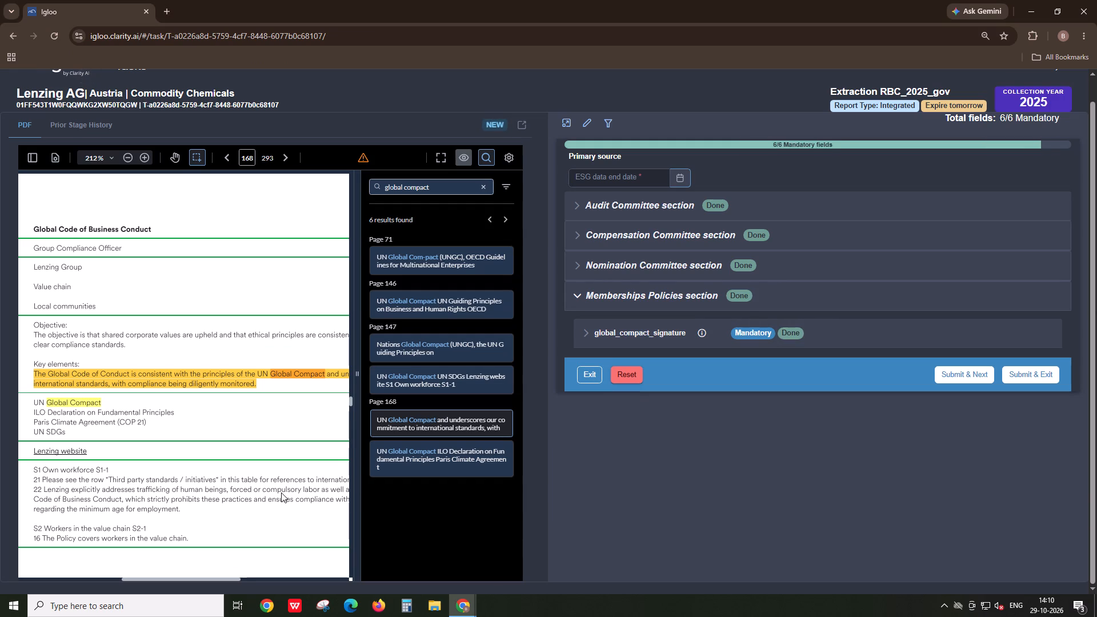
Copy the company name Lenzing AG from Igloo into cell E204 of the tracking spreadsheet's Governance Tracking sheet.
{"action": "left_click", "coordinate": [29, 94], "text": "alt"}
{"action": "key", "text": "alt+Tab"}
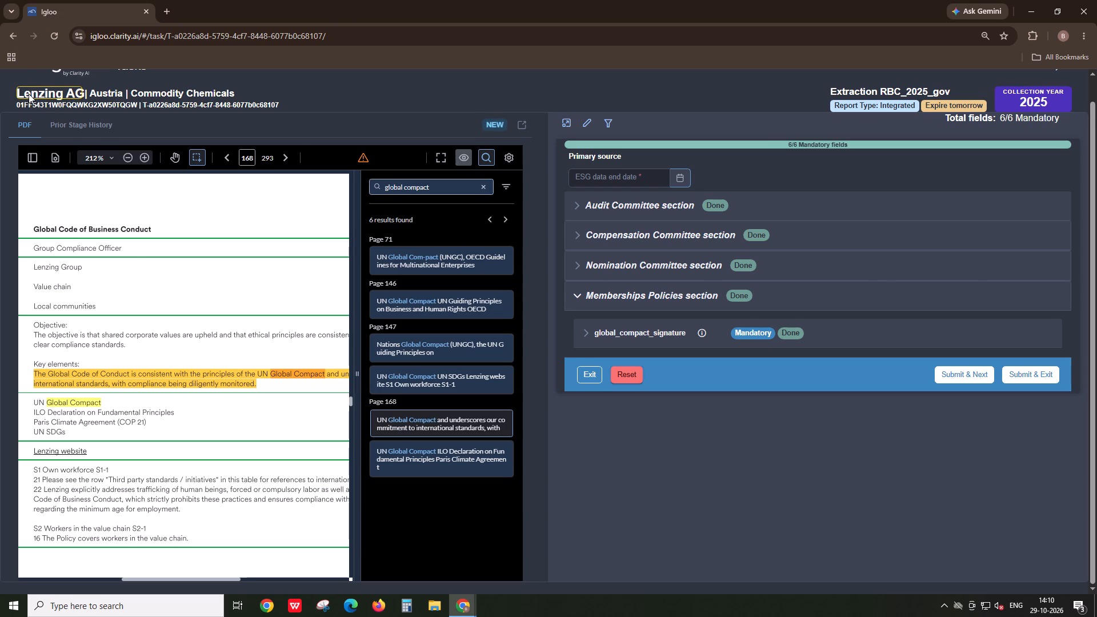
{"action": "key", "text": "alt+Tab"}
{"action": "key", "text": "alt+Tab"}
{"action": "key", "text": "alt+Tab"}
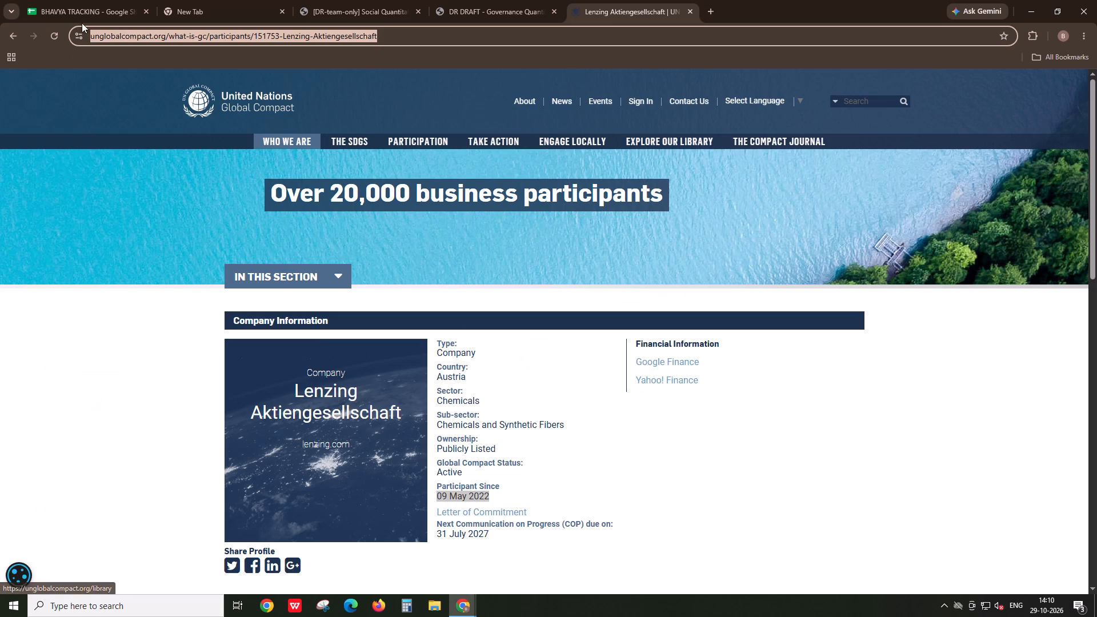
{"action": "left_click", "coordinate": [88, 6]}
{"action": "left_click", "coordinate": [262, 0]}
{"action": "left_click", "coordinate": [130, 0]}
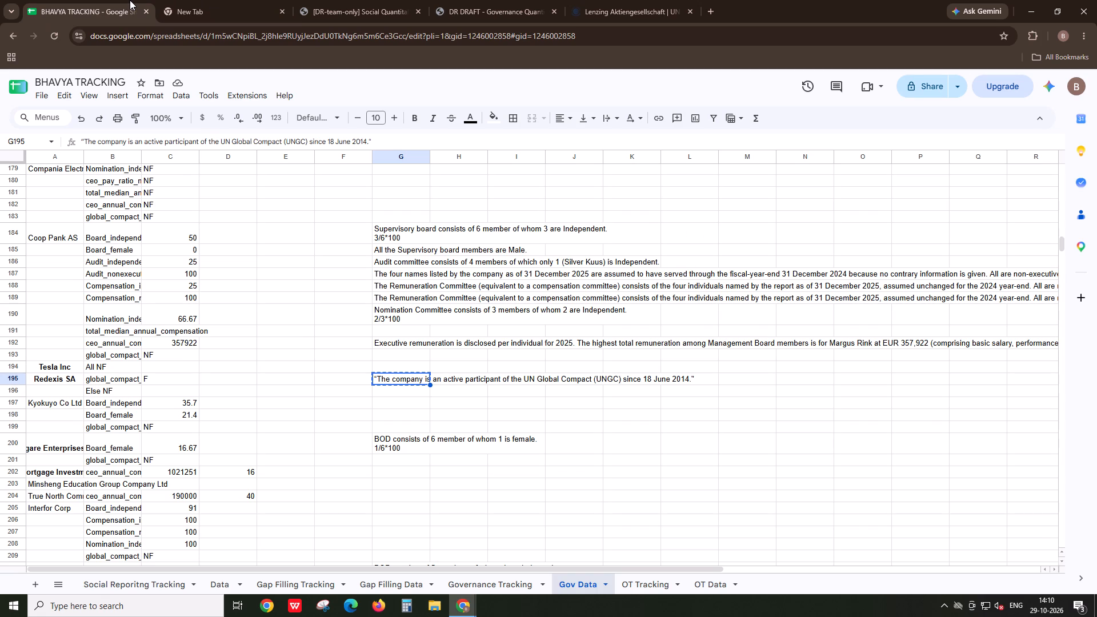
{"action": "left_click", "coordinate": [534, 590]}
{"action": "left_click", "coordinate": [437, 512]}
{"action": "key", "text": "ctrl+v"}
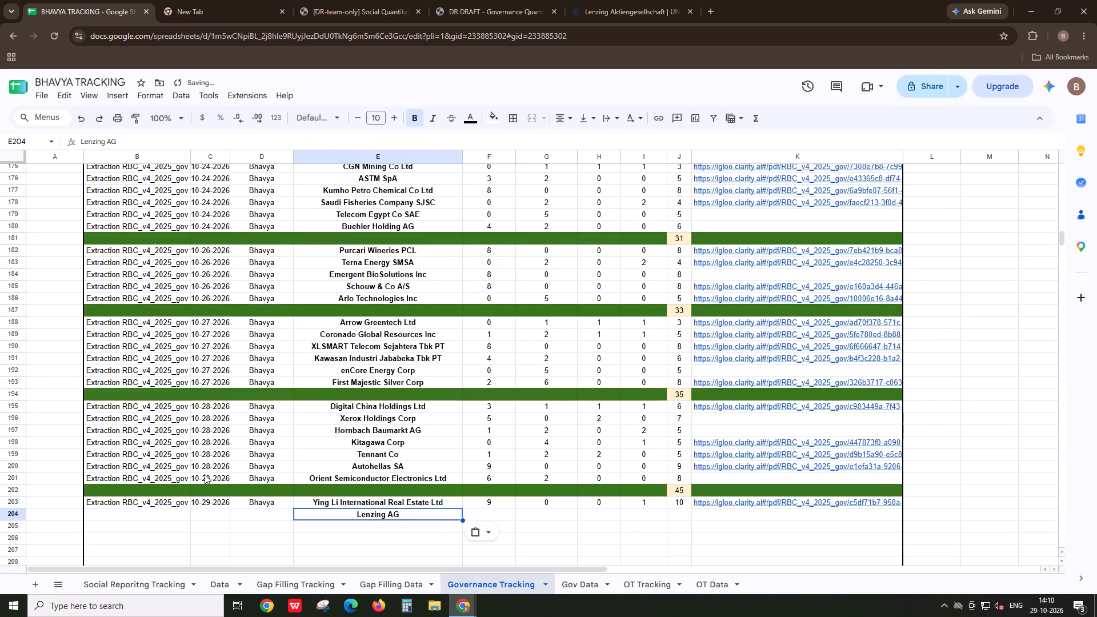
Fill the extraction name, date and analyst cells of row 203 down through row 205 (B203:D205).
{"action": "scroll", "coordinate": [205, 474], "scroll_direction": "down", "scroll_amount": 2}
{"action": "left_click_drag", "start_coordinate": [181, 389], "coordinate": [269, 416]}
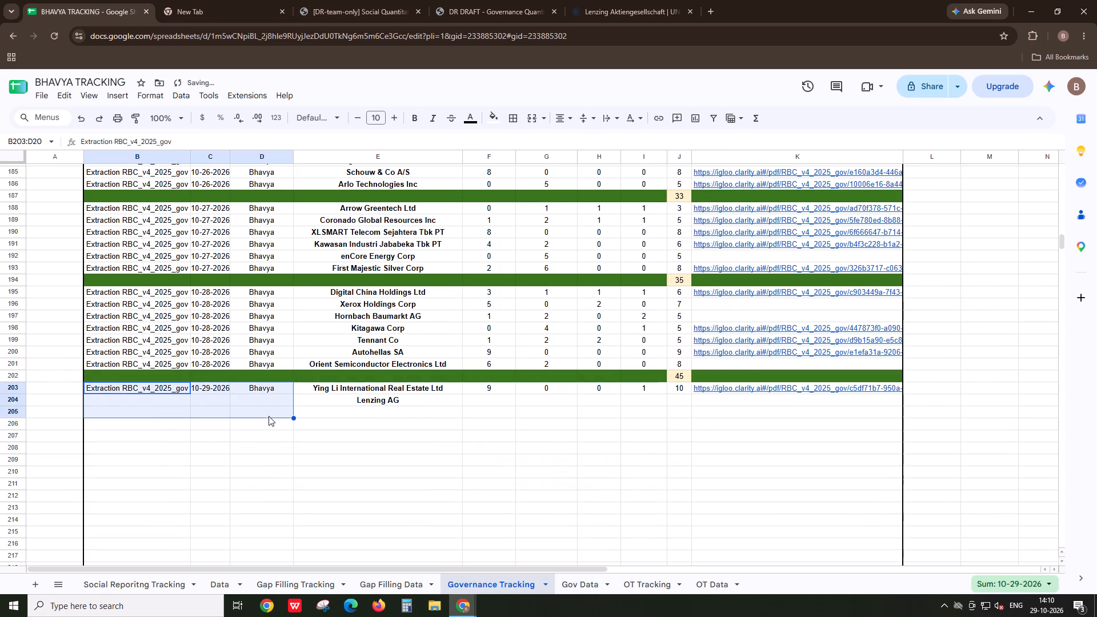
{"action": "key", "text": "ctrl+d"}
Enter Lenzing AG in cell A471, the first empty row of the Gov Data sheet.
{"action": "left_click", "coordinate": [559, 578]}
{"action": "scroll", "coordinate": [67, 492], "scroll_direction": "down", "scroll_amount": 20}
{"action": "scroll", "coordinate": [67, 492], "scroll_direction": "down", "scroll_amount": 20}
{"action": "scroll", "coordinate": [67, 492], "scroll_direction": "down", "scroll_amount": 17}
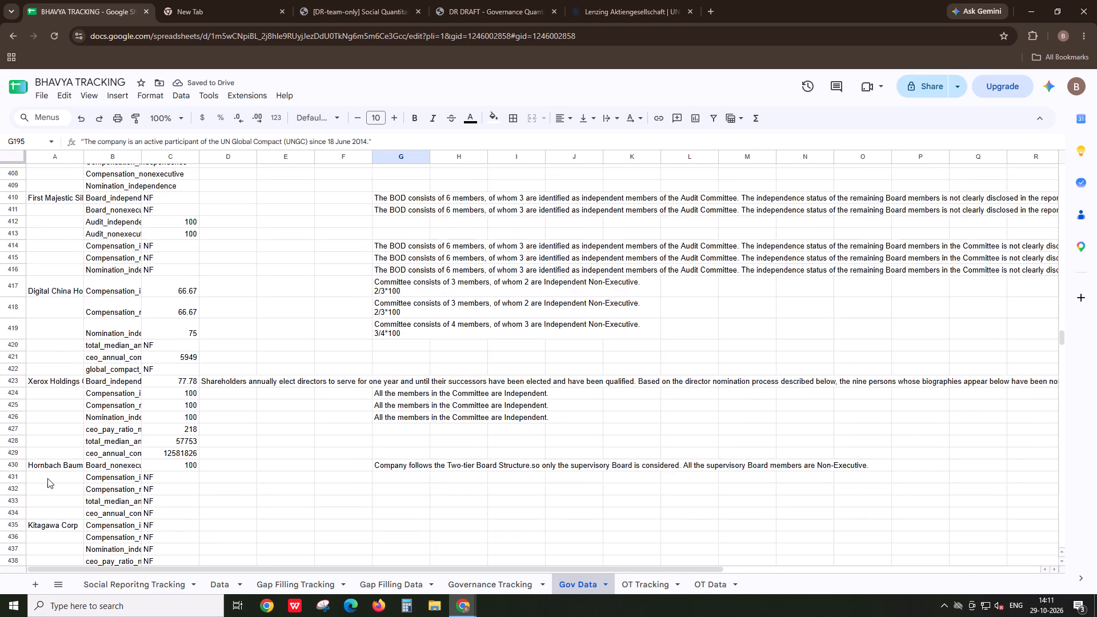
{"action": "scroll", "coordinate": [47, 478], "scroll_direction": "down", "scroll_amount": 17}
{"action": "scroll", "coordinate": [57, 483], "scroll_direction": "up", "scroll_amount": 5}
{"action": "left_click", "coordinate": [61, 300]}
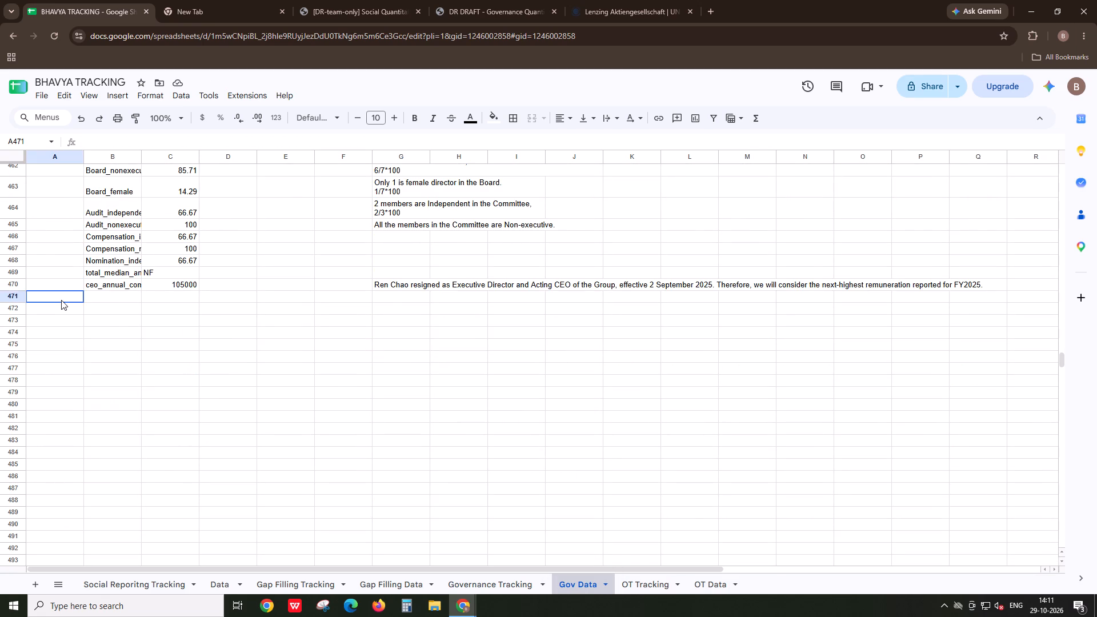
{"action": "key", "text": "ctrl+v"}
Copy the Audit Committee field names Audit_independence and Audit_nonexecutive from Igloo into cells B471 and B472 of Gov Data.
{"action": "key", "text": "alt+Tab"}
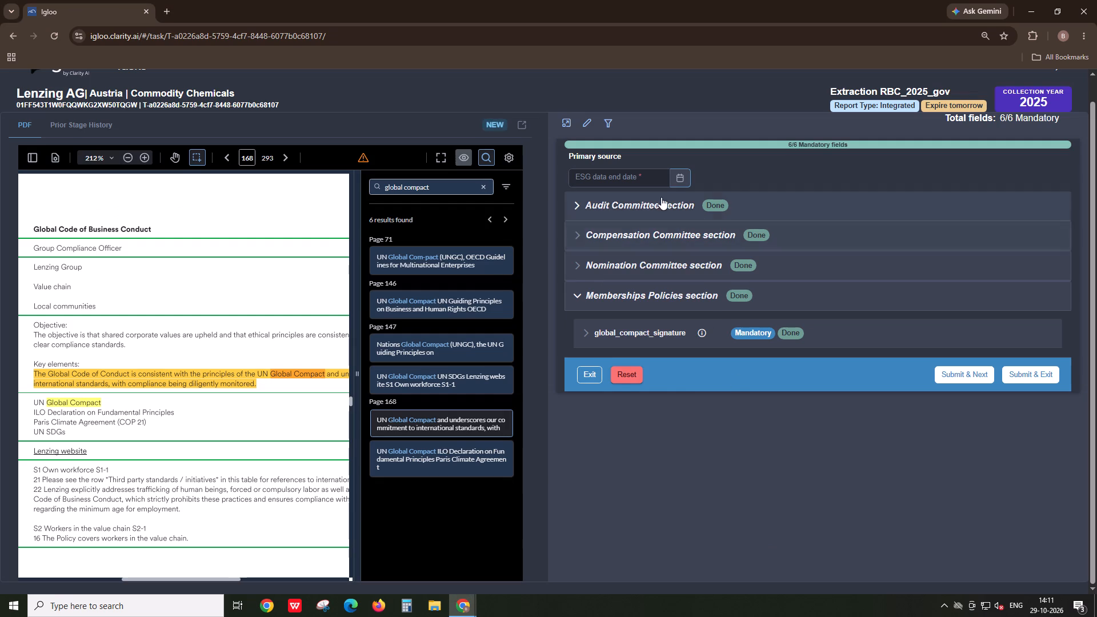
{"action": "left_click", "coordinate": [661, 197]}
{"action": "left_click", "coordinate": [647, 242], "text": "alt"}
{"action": "key", "text": "alt+Tab"}
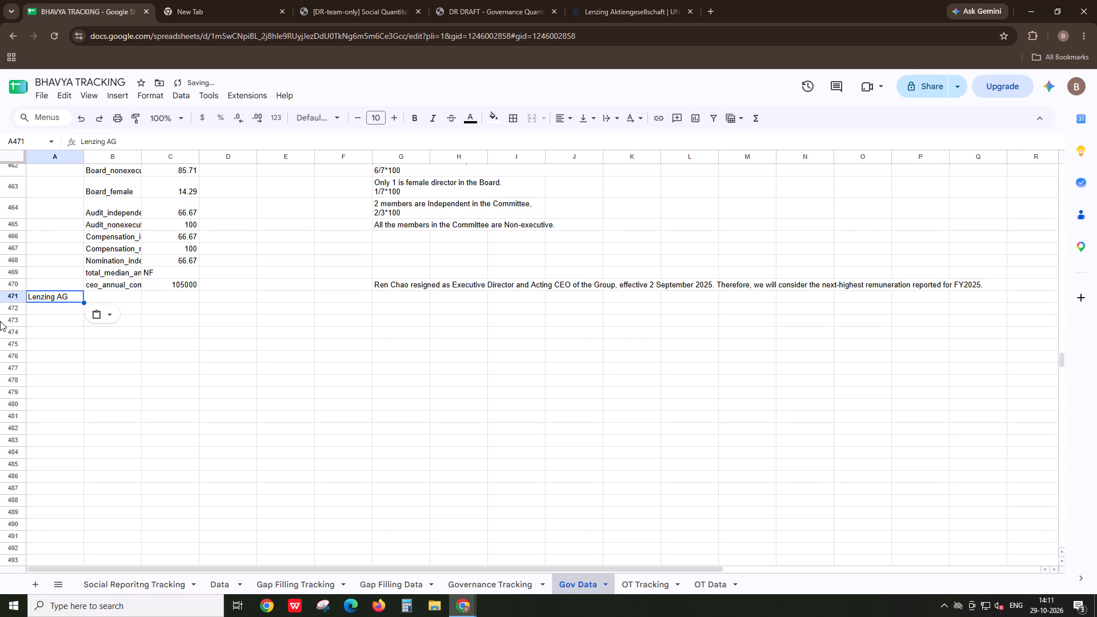
{"action": "left_click", "coordinate": [123, 297]}
{"action": "key", "text": "ctrl+v"}
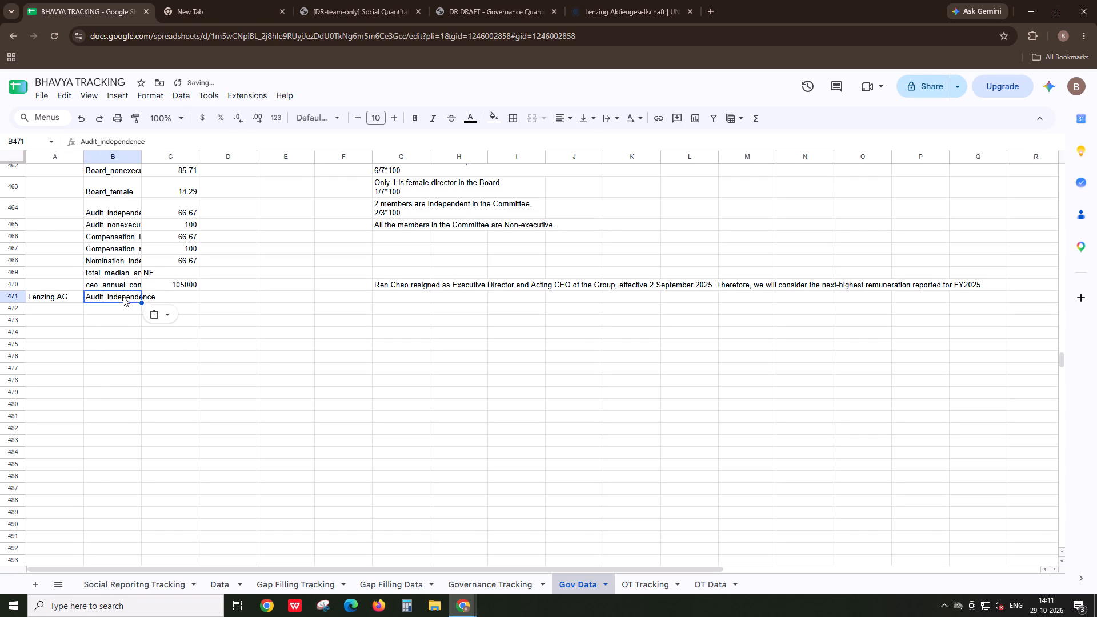
{"action": "key", "text": "alt+Tab"}
{"action": "left_click", "coordinate": [621, 273], "text": "alt"}
{"action": "key", "text": "alt+Tab"}
{"action": "left_click", "coordinate": [107, 310]}
{"action": "key", "text": "ctrl+v"}
Copy the field name Compensation_independence from Igloo's Compensation Committee section into cell B473 of Gov Data.
{"action": "key", "text": "alt+Tab"}
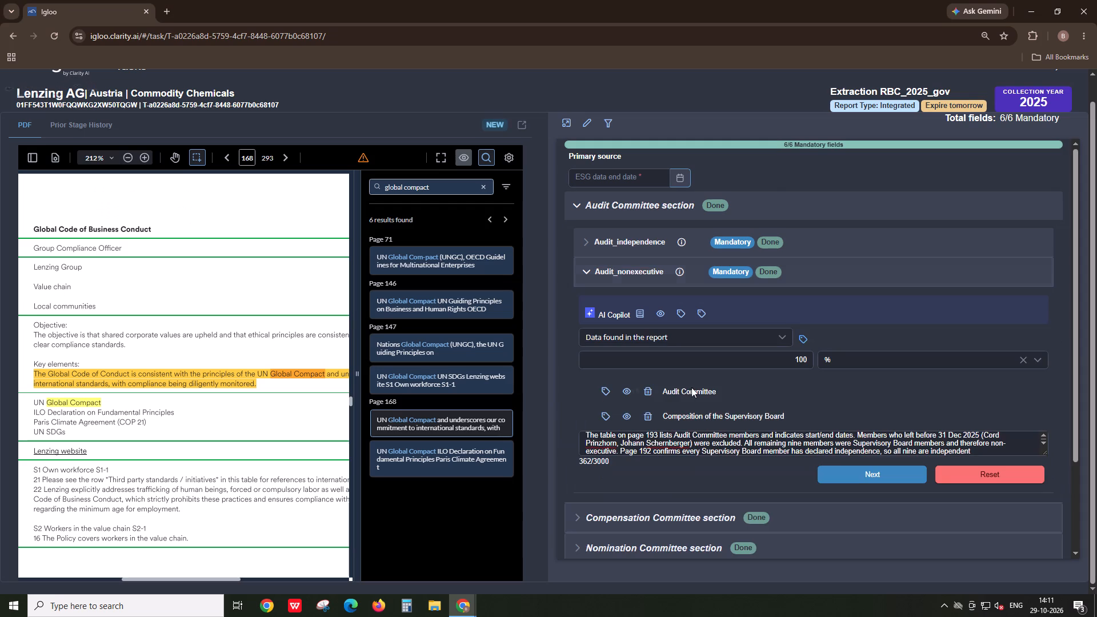
{"action": "scroll", "coordinate": [664, 432], "scroll_direction": "down", "scroll_amount": 7}
{"action": "left_click", "coordinate": [641, 407]}
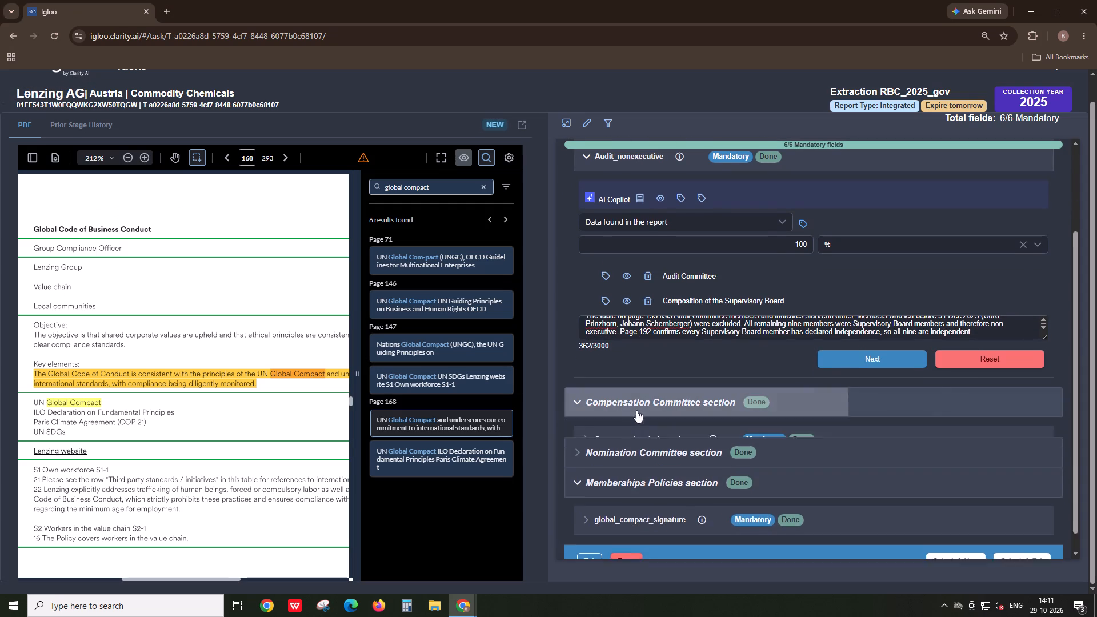
{"action": "left_click", "coordinate": [630, 439], "text": "alt"}
{"action": "key", "text": "alt+Tab"}
{"action": "left_click", "coordinate": [117, 318]}
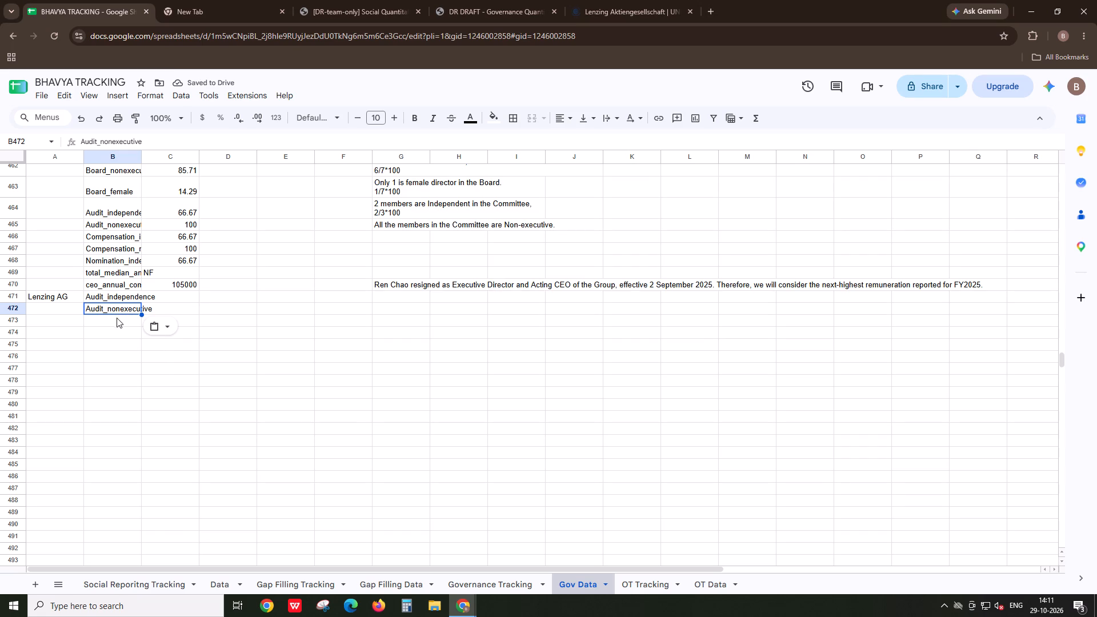
{"action": "key", "text": "ctrl+v"}
Copy Compensation_nonexecutive and Nomination_independence from cells B467:B468 of the previous company into B474:B475.
{"action": "left_click_drag", "start_coordinate": [106, 249], "coordinate": [109, 254]}
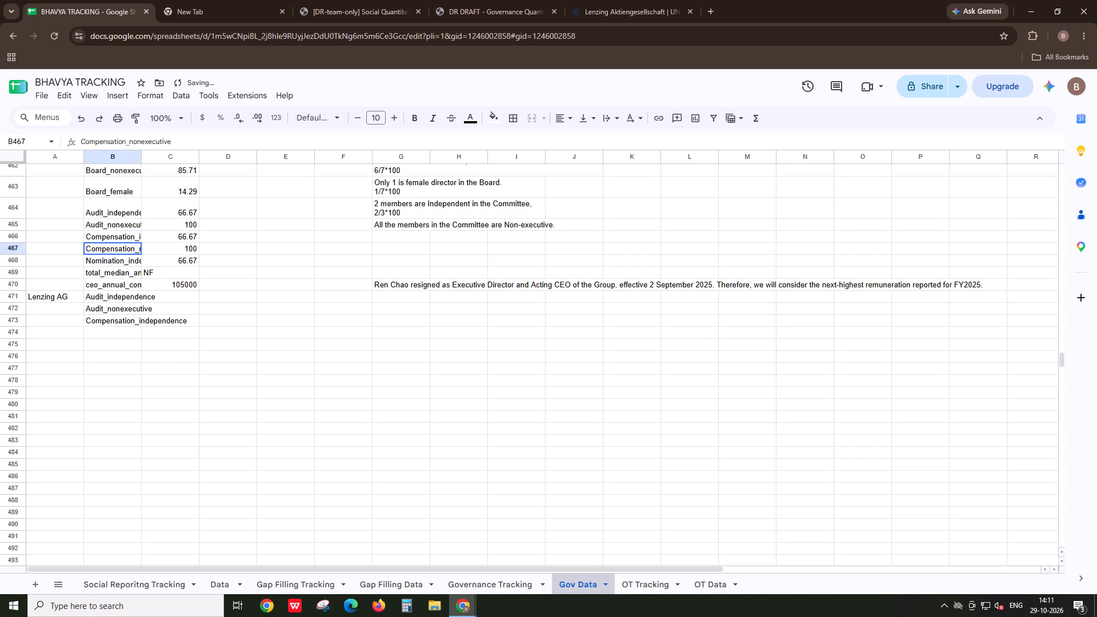
{"action": "left_click_drag", "start_coordinate": [109, 254], "coordinate": [109, 261]}
{"action": "key", "text": "ctrl+c"}
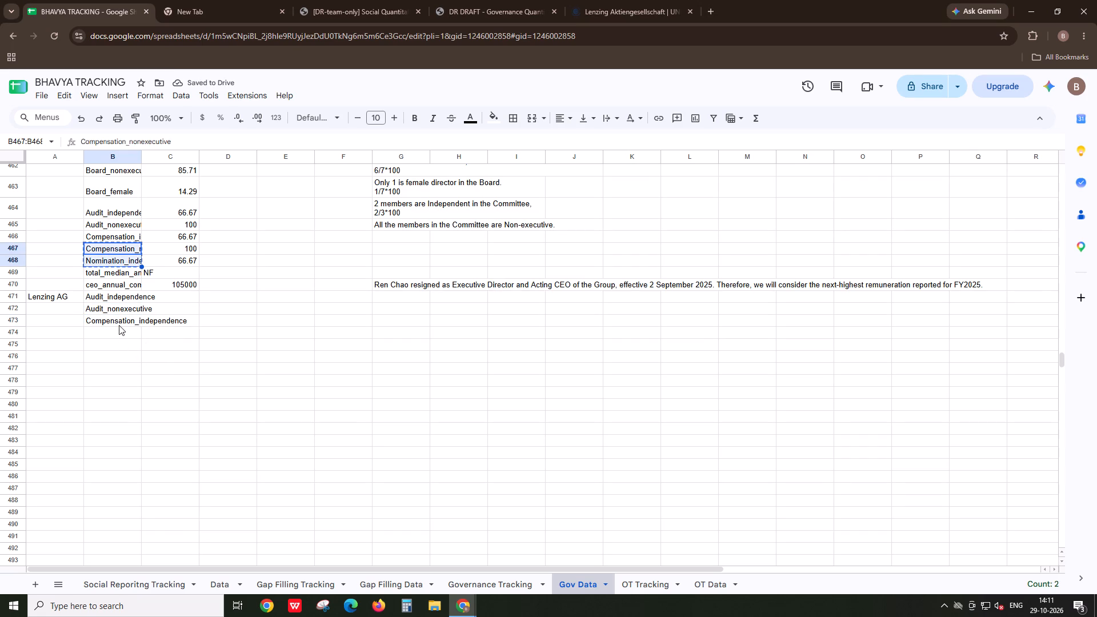
{"action": "left_click", "coordinate": [119, 325]}
{"action": "left_click", "coordinate": [118, 330]}
{"action": "key", "text": "ctrl+v"}
Copy the field name global_compact_signature from Igloo's Memberships Policies section into cell B476 of Gov Data.
{"action": "key", "text": "alt+Tab"}
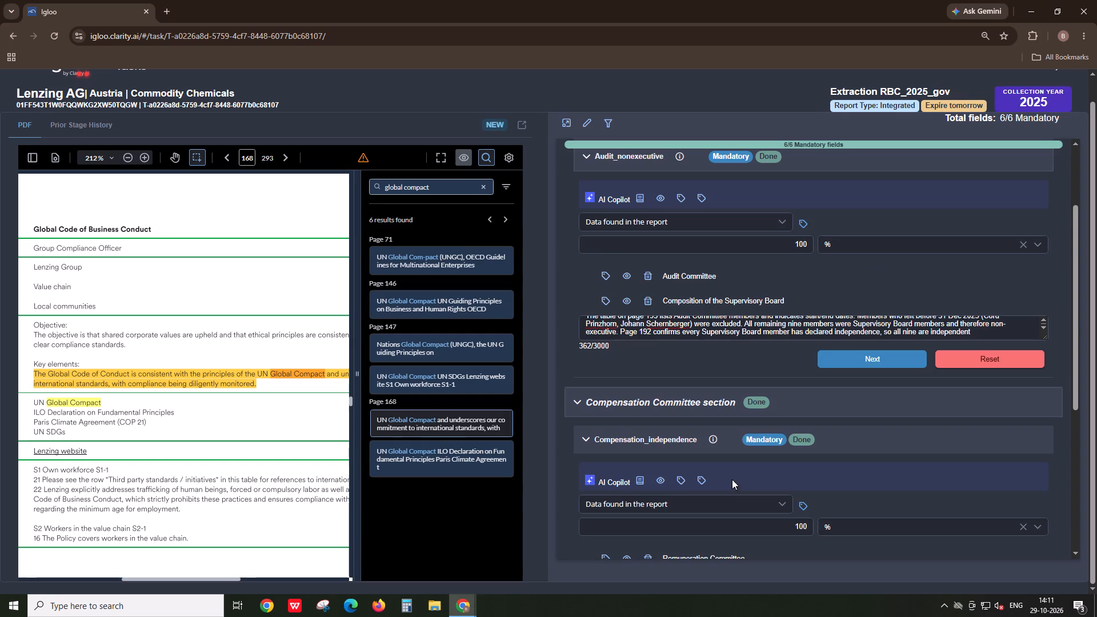
{"action": "scroll", "coordinate": [729, 465], "scroll_direction": "down", "scroll_amount": 5}
{"action": "left_click", "coordinate": [661, 503], "text": "alt"}
{"action": "key", "text": "alt+Tab"}
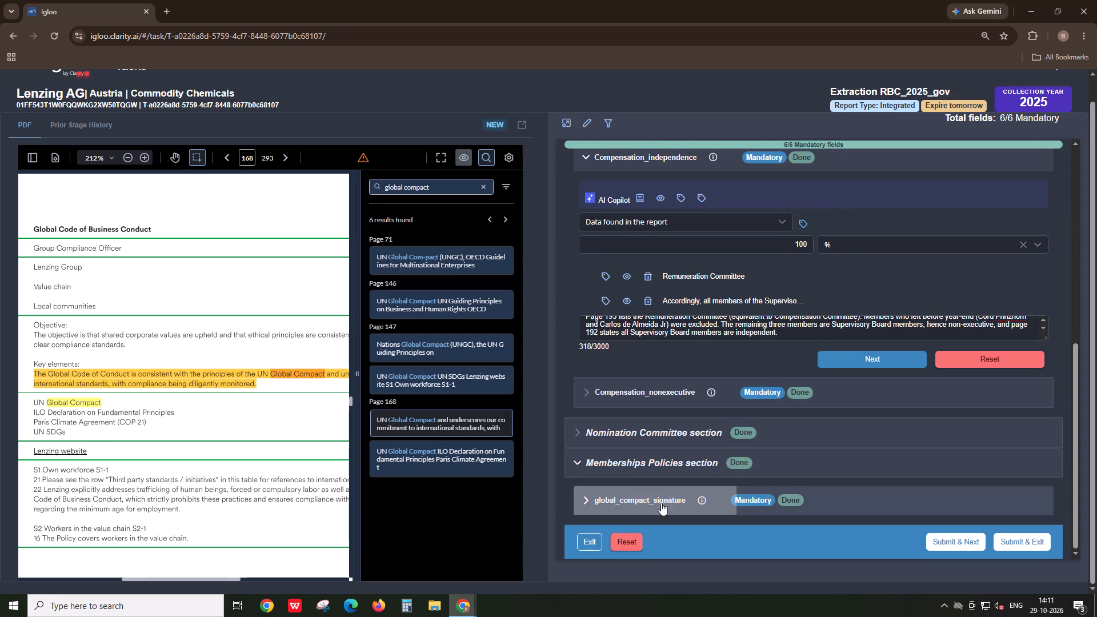
{"action": "left_click", "coordinate": [104, 359]}
{"action": "key", "text": "ctrl+v"}
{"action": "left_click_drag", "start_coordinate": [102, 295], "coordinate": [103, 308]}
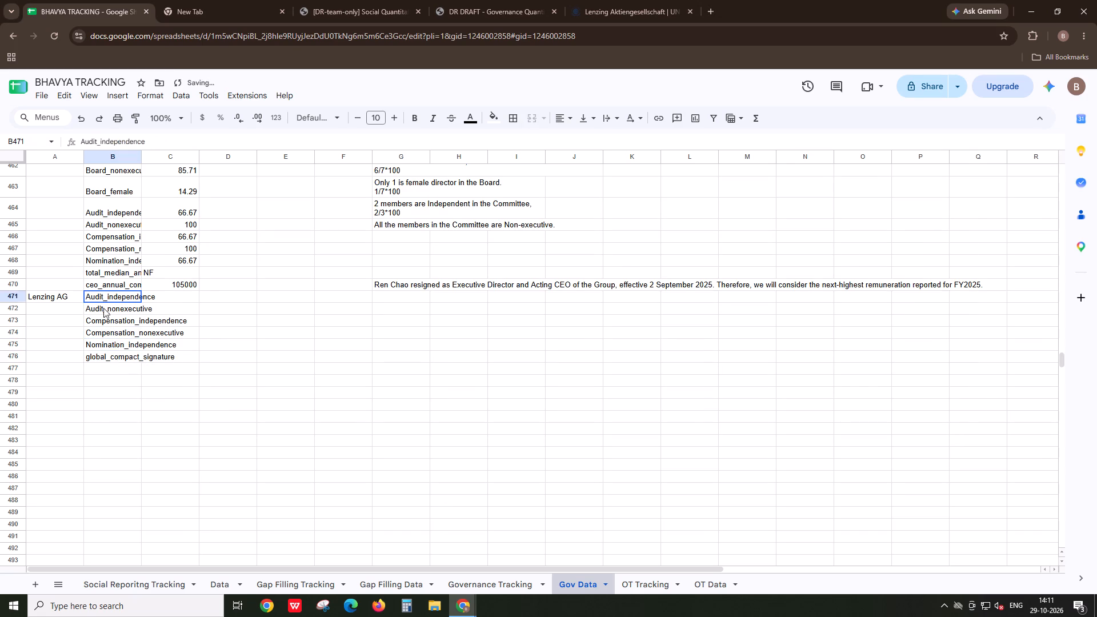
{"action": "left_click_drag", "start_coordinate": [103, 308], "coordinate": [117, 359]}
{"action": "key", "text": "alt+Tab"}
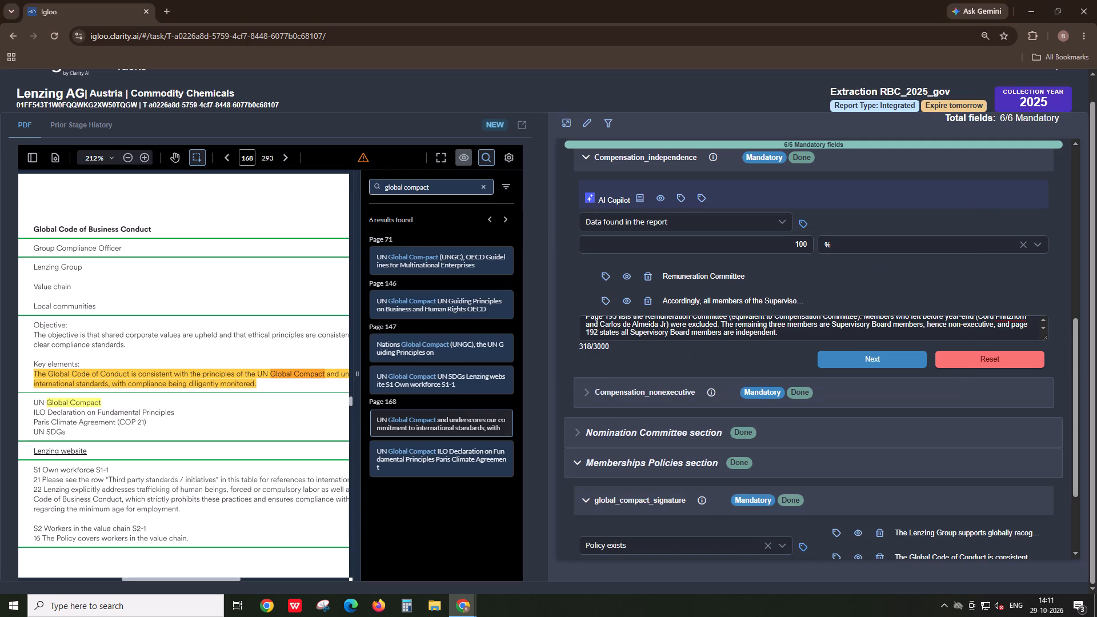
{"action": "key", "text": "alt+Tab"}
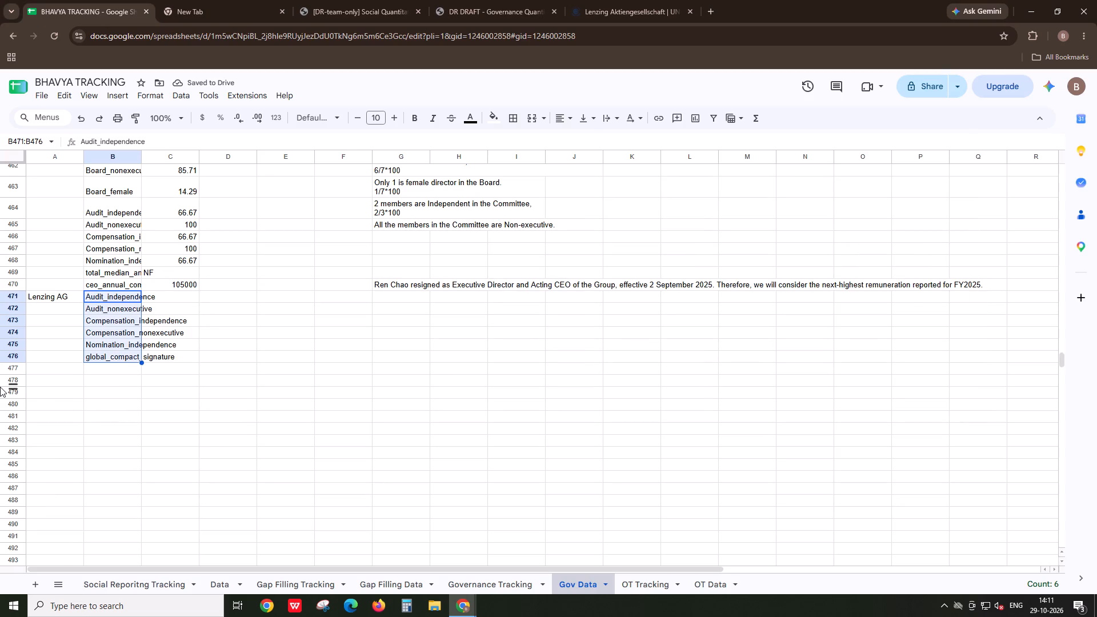
Copy the Audit_independence comment from Igloo into cell G471 of the Gov Data sheet.
{"action": "key", "text": "alt+Tab"}
{"action": "scroll", "coordinate": [660, 409], "scroll_direction": "up", "scroll_amount": 14}
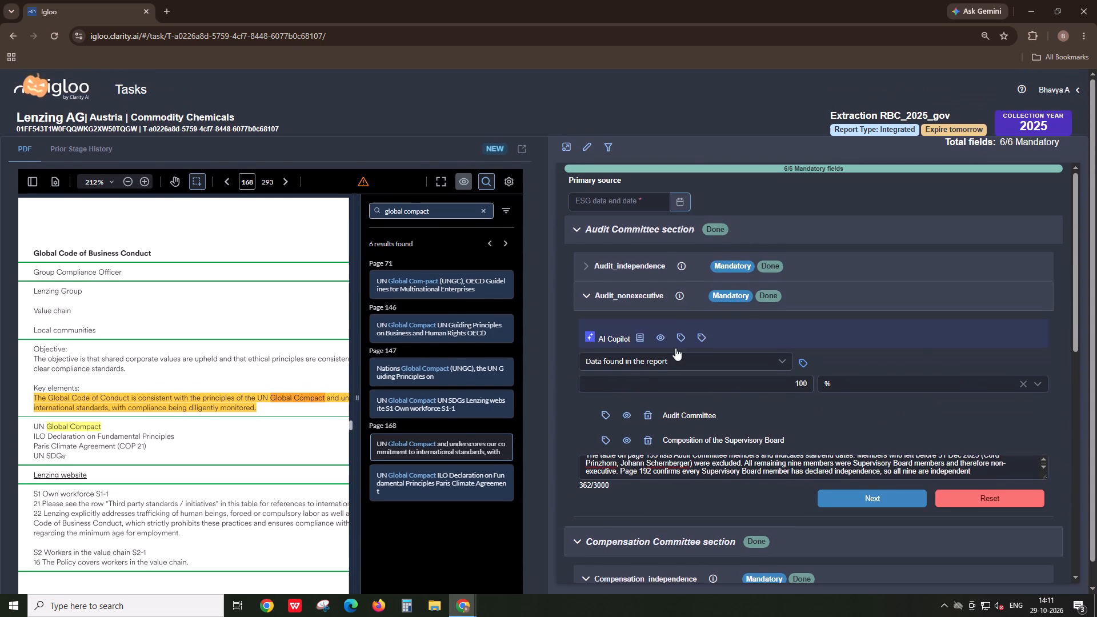
{"action": "left_click", "coordinate": [673, 258]}
{"action": "left_click", "coordinate": [718, 432], "text": "alt"}
{"action": "key", "text": "alt+Tab"}
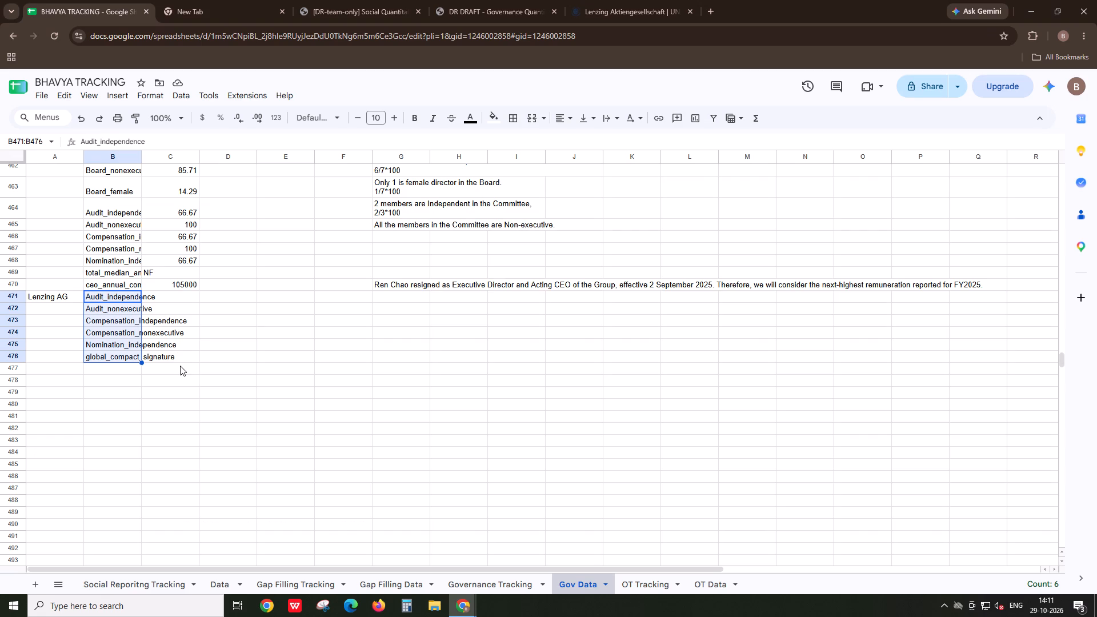
{"action": "left_click", "coordinate": [407, 300]}
{"action": "key", "text": "ctrl+v"}
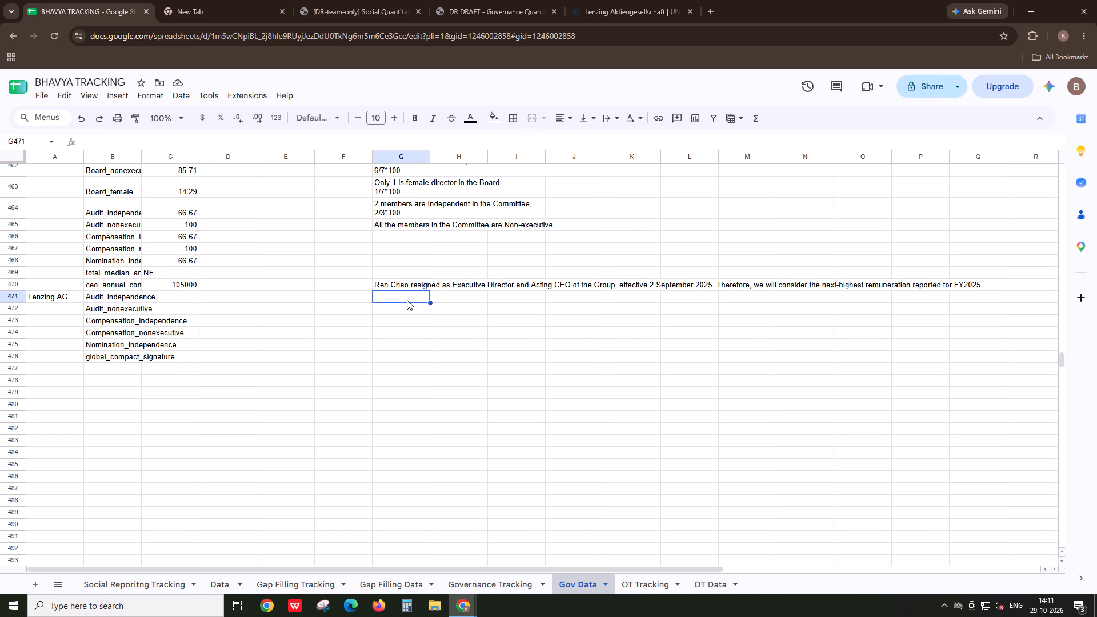
Copy the Audit_nonexecutive comment from Igloo into cell G472 of the Gov Data sheet.
{"action": "key", "text": "alt+Tab"}
{"action": "scroll", "coordinate": [694, 547], "scroll_direction": "down", "scroll_amount": 3, "text": "alt"}
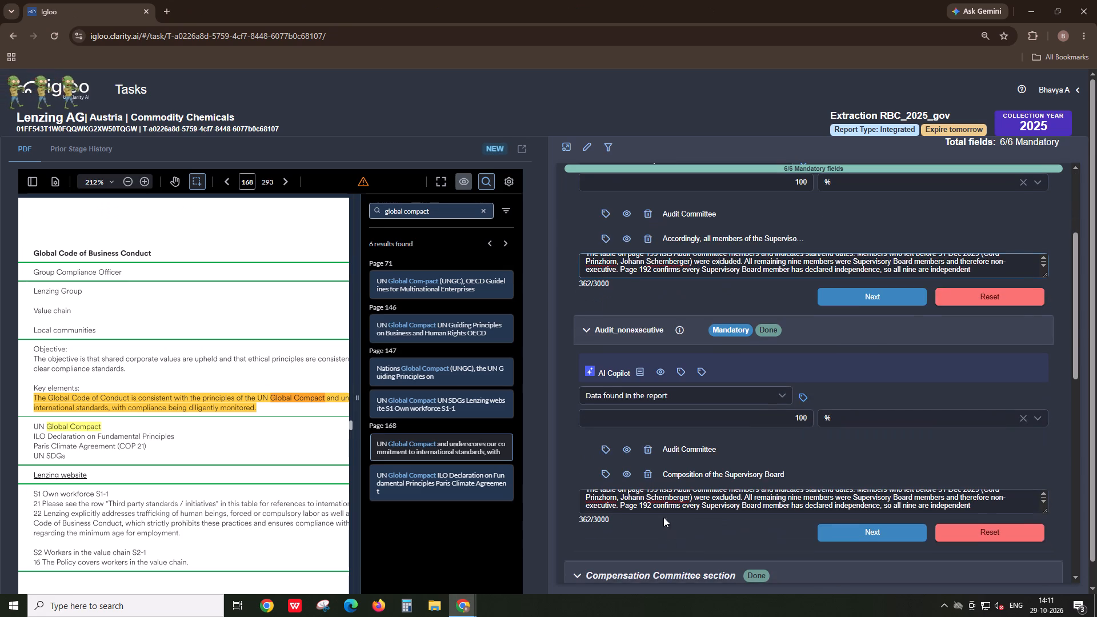
{"action": "left_click", "coordinate": [662, 505], "text": "alt"}
{"action": "key", "text": "alt+Tab"}
{"action": "left_click", "coordinate": [390, 308]}
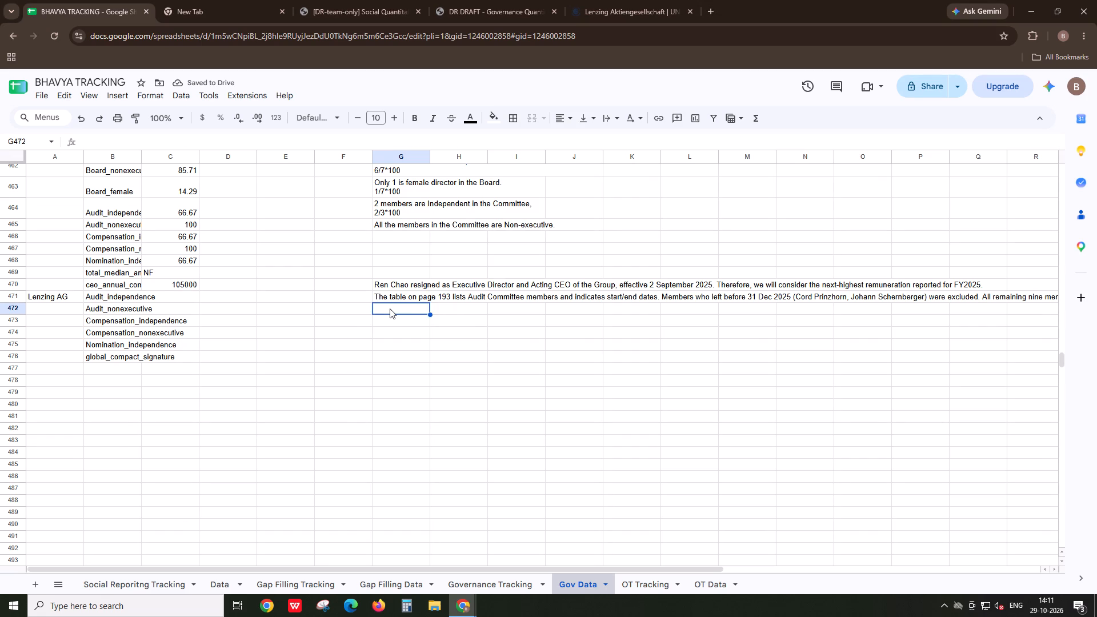
{"action": "key", "text": "ctrl+v"}
Copy the Compensation_independence comment from Igloo into cell G473 of the Gov Data sheet.
{"action": "key", "text": "alt+Tab"}
{"action": "scroll", "coordinate": [749, 402], "scroll_direction": "down", "scroll_amount": 5}
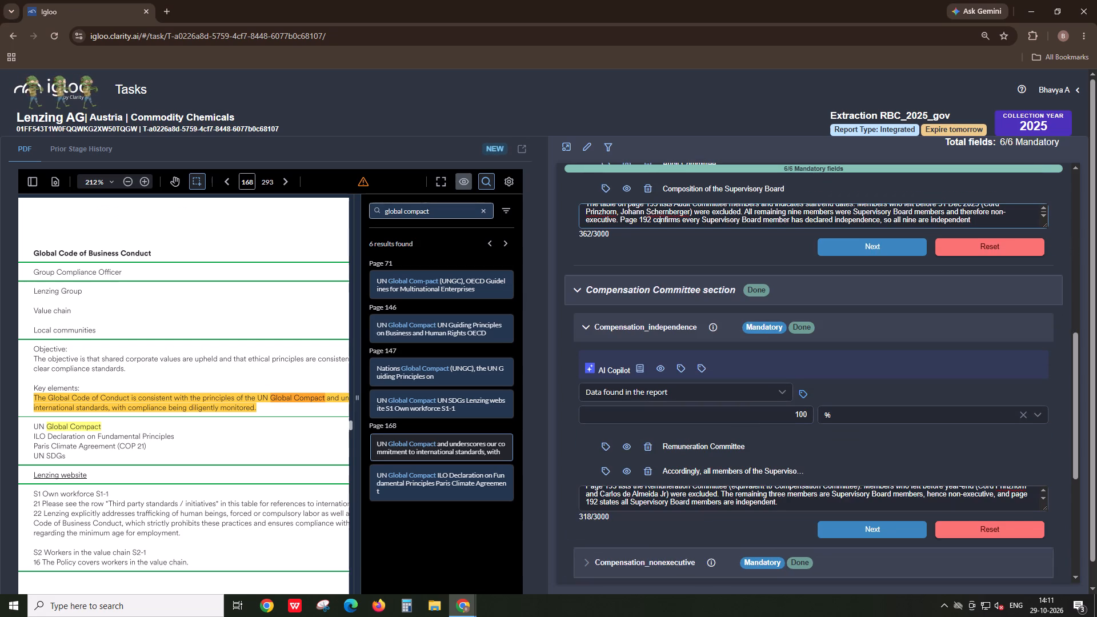
{"action": "left_click", "coordinate": [702, 495], "text": "alt"}
{"action": "key", "text": "alt+Tab"}
{"action": "left_click", "coordinate": [375, 320]}
{"action": "key", "text": "ctrl+v"}
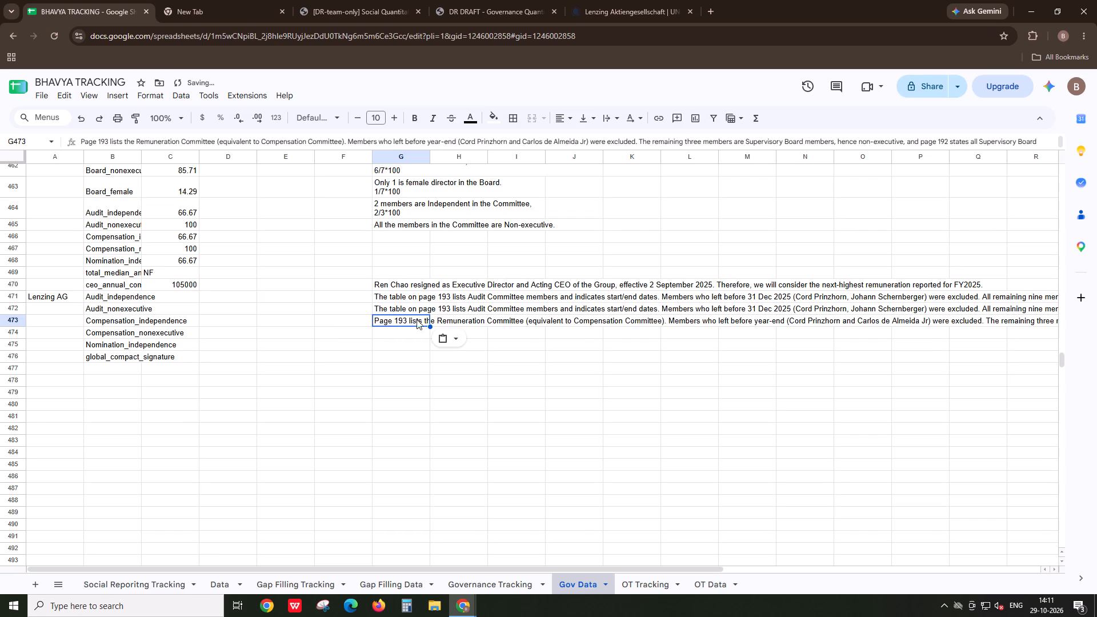
Expand Compensation_nonexecutive in Igloo and copy its comment into cell G474 of the Gov Data sheet.
{"action": "key", "text": "alt+Tab"}
{"action": "scroll", "coordinate": [813, 429], "scroll_direction": "down", "scroll_amount": 4}
{"action": "left_click", "coordinate": [726, 532], "text": "alt"}
{"action": "key", "text": "alt+Tab"}
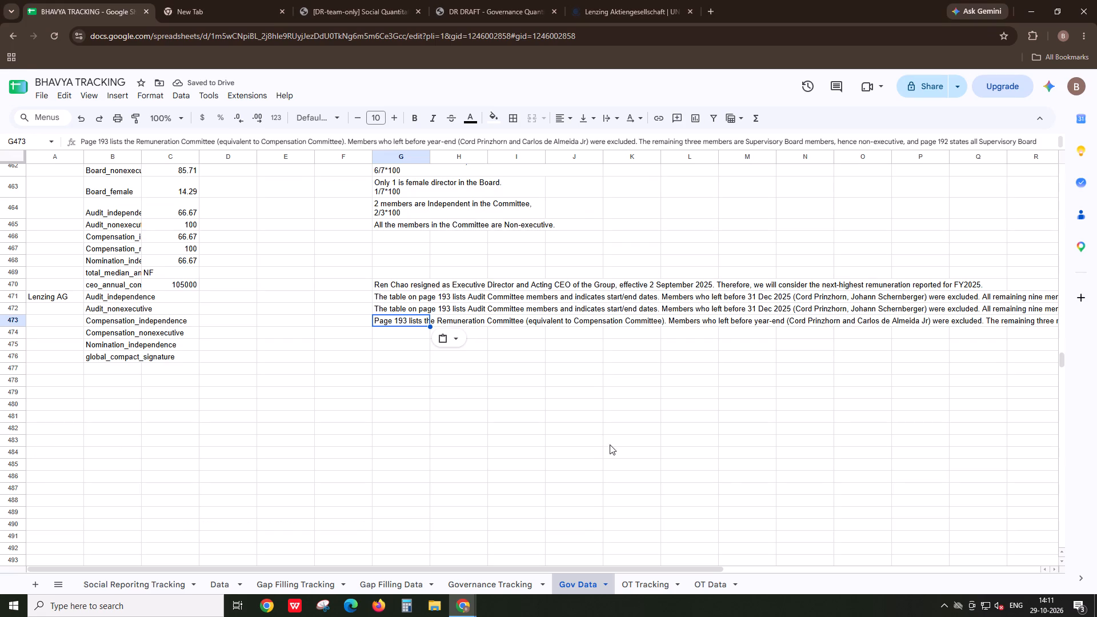
{"action": "key", "text": "alt+Tab"}
{"action": "left_click", "coordinate": [664, 350]}
{"action": "left_click", "coordinate": [650, 338]}
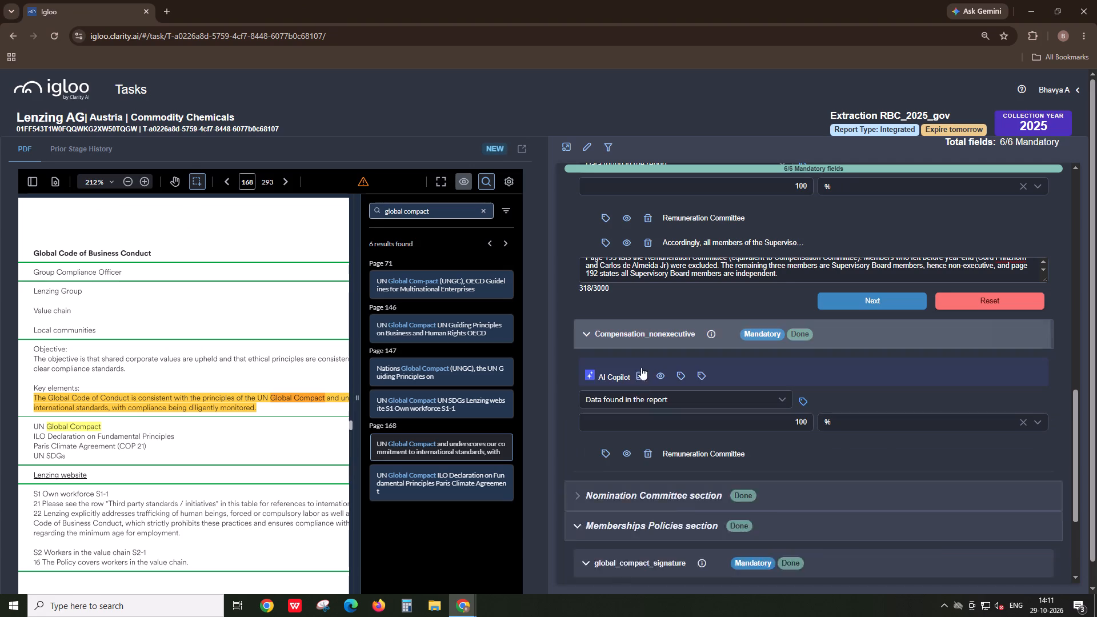
{"action": "left_click", "coordinate": [662, 498], "text": "alt"}
{"action": "key", "text": "alt+Tab"}
{"action": "left_click", "coordinate": [411, 336]}
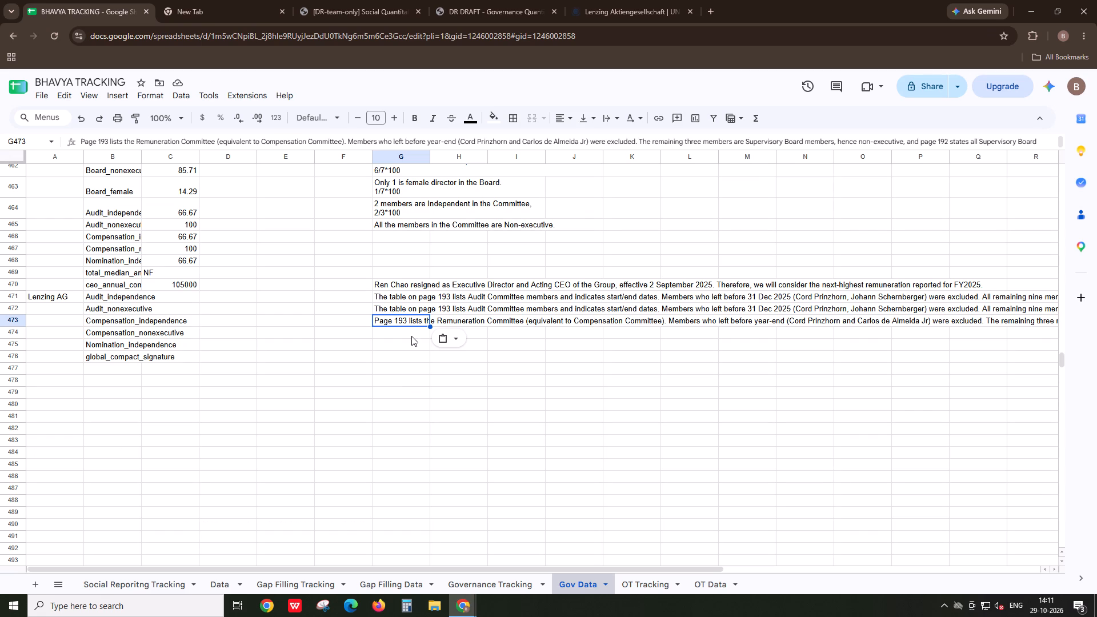
{"action": "key", "text": "ctrl+v"}
Expand Igloo's Nomination Committee section and copy the Nomination_independence comment into cell G475 of the Gov Data sheet.
{"action": "key", "text": "alt+Tab"}
{"action": "scroll", "coordinate": [866, 481], "scroll_direction": "down", "scroll_amount": 3}
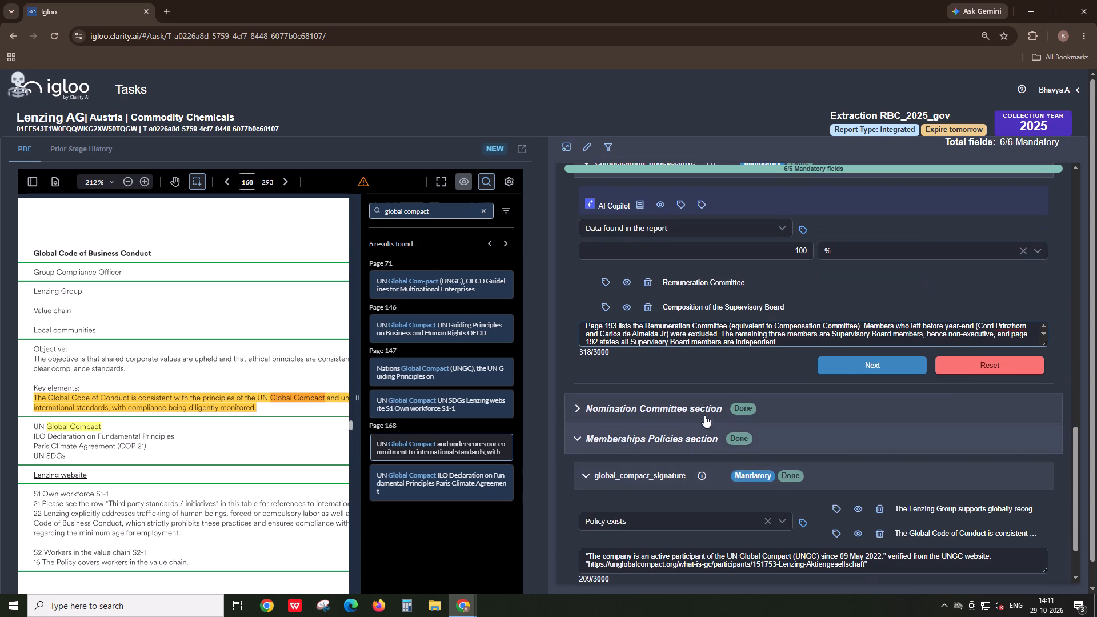
{"action": "left_click", "coordinate": [704, 415]}
{"action": "left_click", "coordinate": [652, 448]}
{"action": "scroll", "coordinate": [652, 454], "scroll_direction": "down", "scroll_amount": 3}
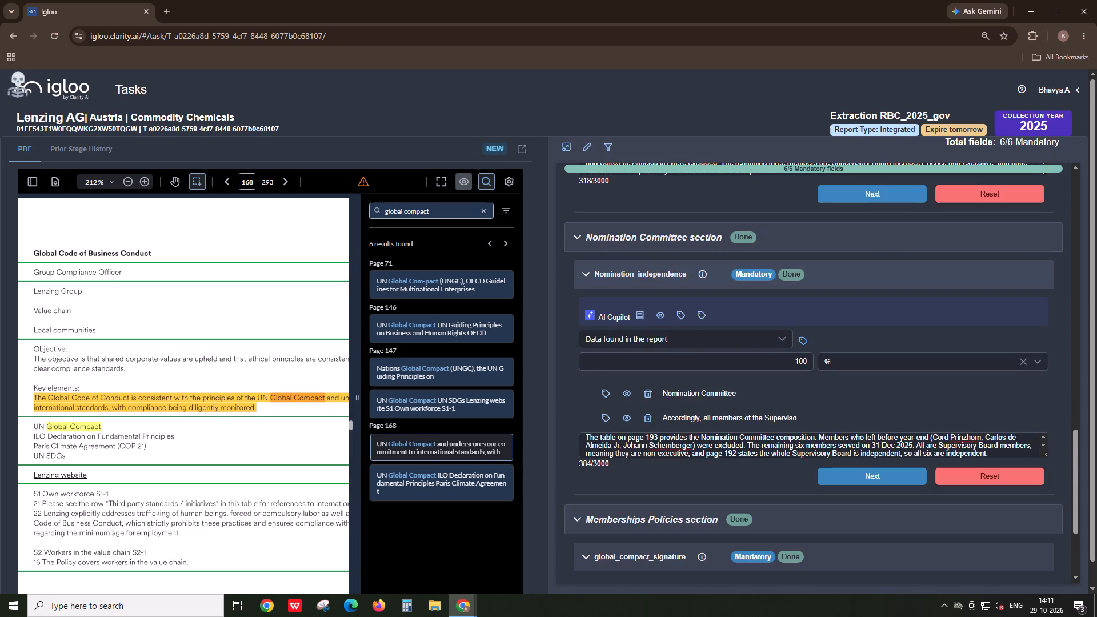
{"action": "left_click", "coordinate": [652, 448], "text": "alt"}
{"action": "key", "text": "alt+Tab"}
{"action": "left_click", "coordinate": [402, 348]}
{"action": "key", "text": "ctrl+v"}
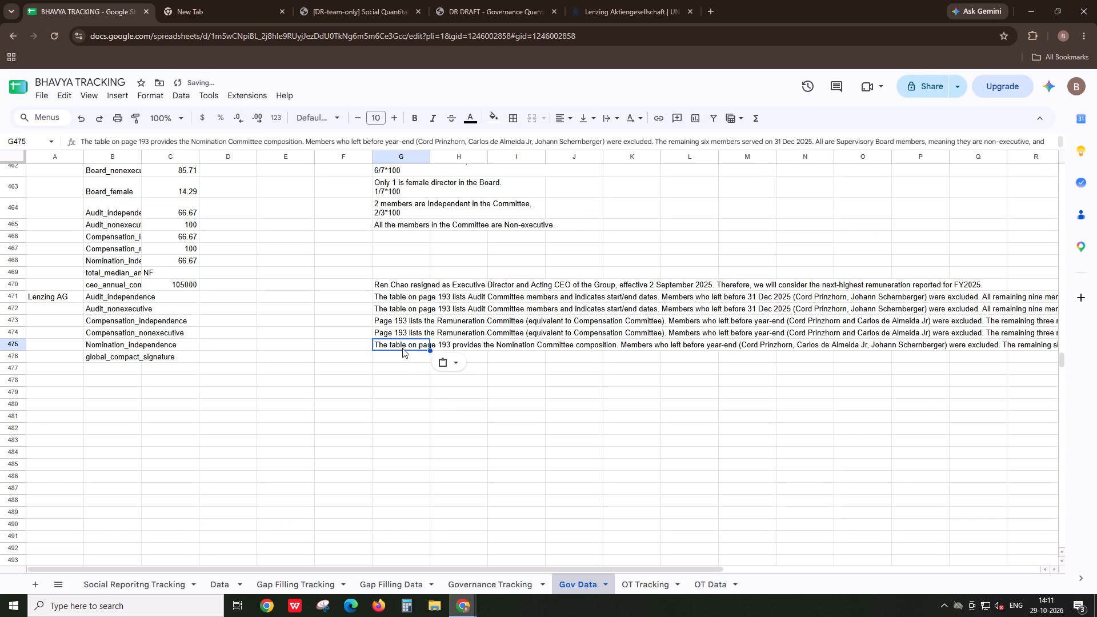
Copy the global_compact_signature comment from Igloo into cell G476 of Gov Data as text within that single cell.
{"action": "key", "text": "alt+Tab"}
{"action": "scroll", "coordinate": [812, 466], "scroll_direction": "down", "scroll_amount": 5}
{"action": "left_click", "coordinate": [695, 489], "text": "alt"}
{"action": "key", "text": "alt+Tab"}
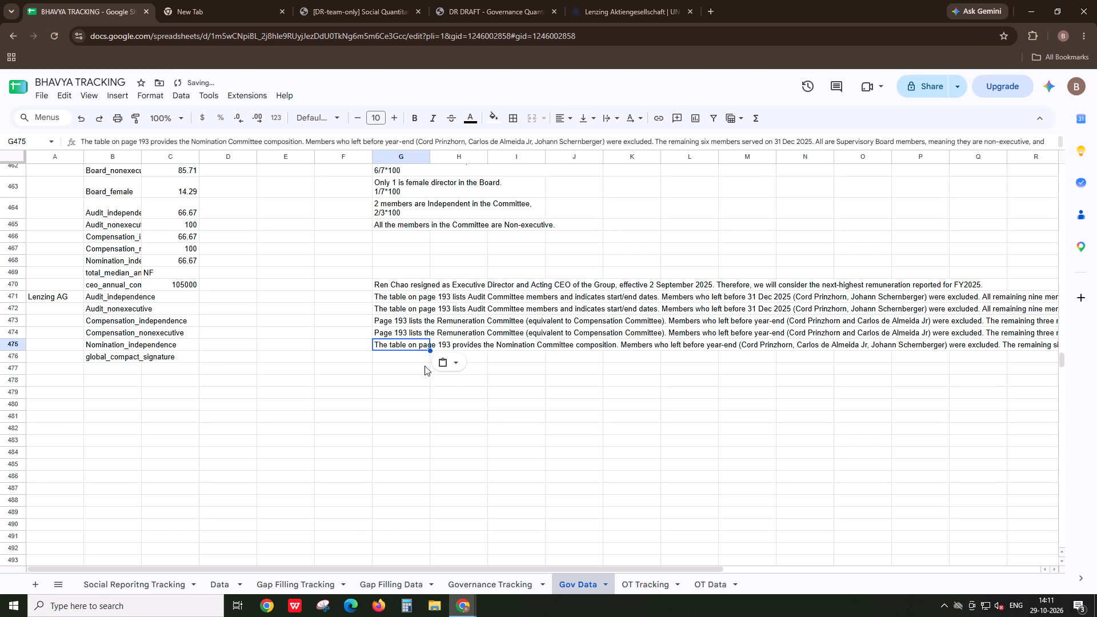
{"action": "left_click", "coordinate": [419, 356]}
{"action": "key", "text": "ctrl+v"}
{"action": "key", "text": "ctrl+z"}
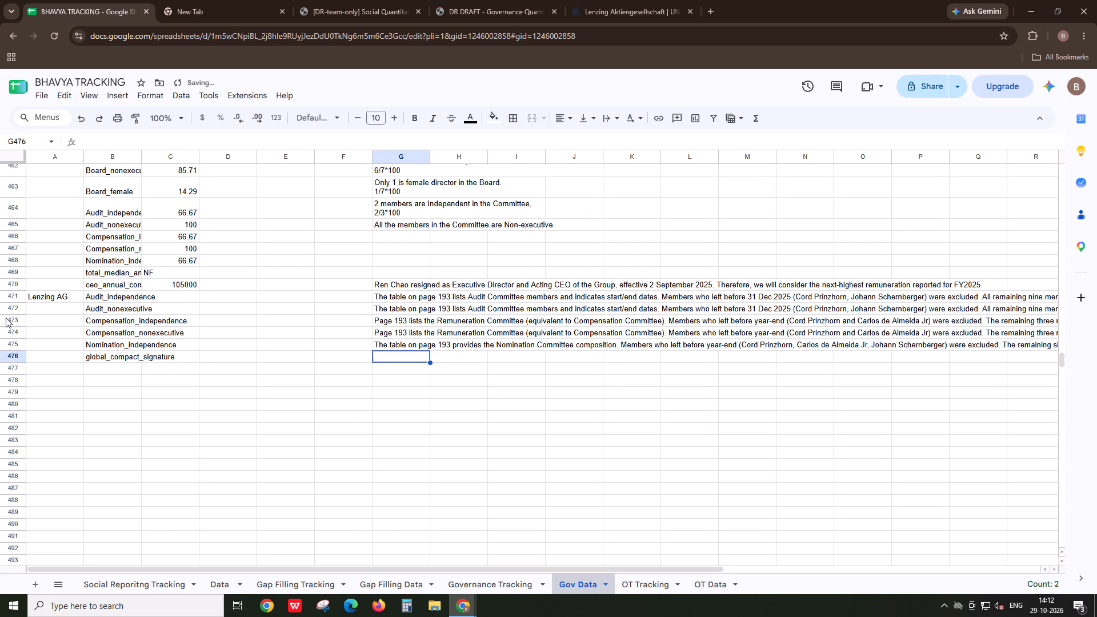
{"action": "key", "text": "Return"}
{"action": "key", "text": "ctrl+v"}
{"action": "key", "text": "Return"}
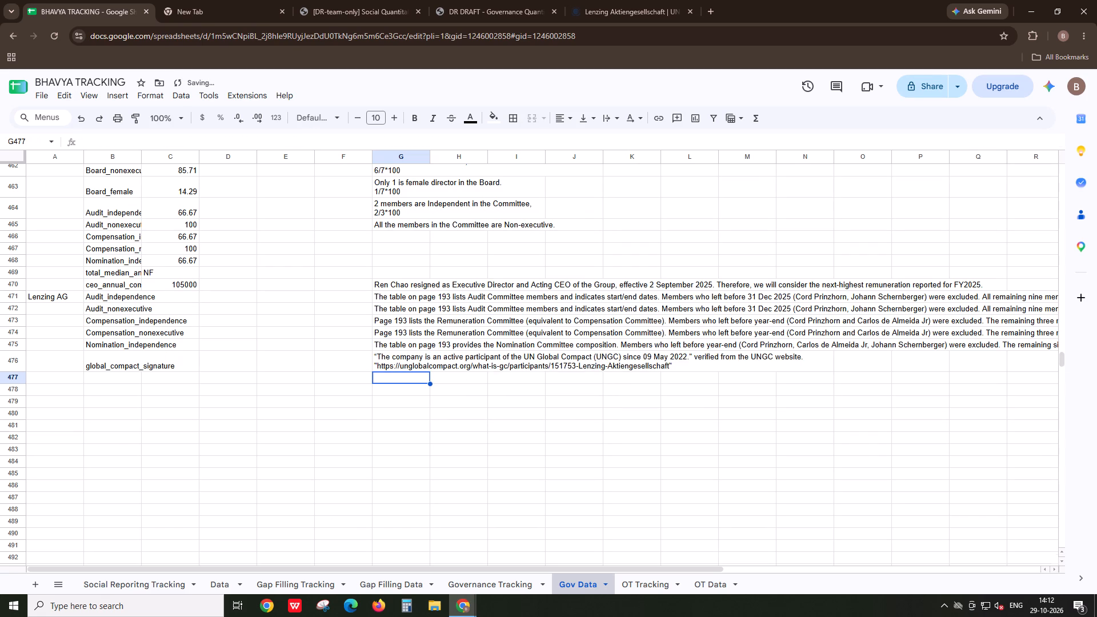
Enter 100 in cell C471 for Lenzing AG's Audit_independence and fill it down through C476.
{"action": "left_click", "coordinate": [151, 302]}
{"action": "type", "text": "100"}
{"action": "key", "text": "shift+Down"}
{"action": "key", "text": "shift+Down"}
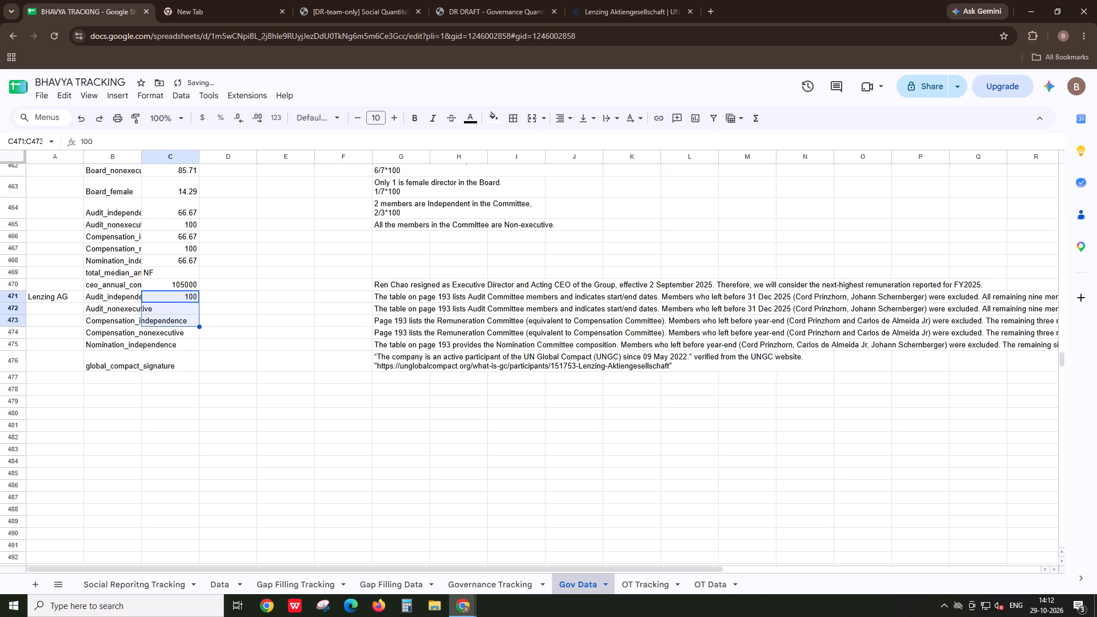
{"action": "key", "text": "shift+Down"}
{"action": "key", "text": "shift+Down"}
{"action": "key", "text": "shift+Down"}
{"action": "key", "text": "ctrl+d"}
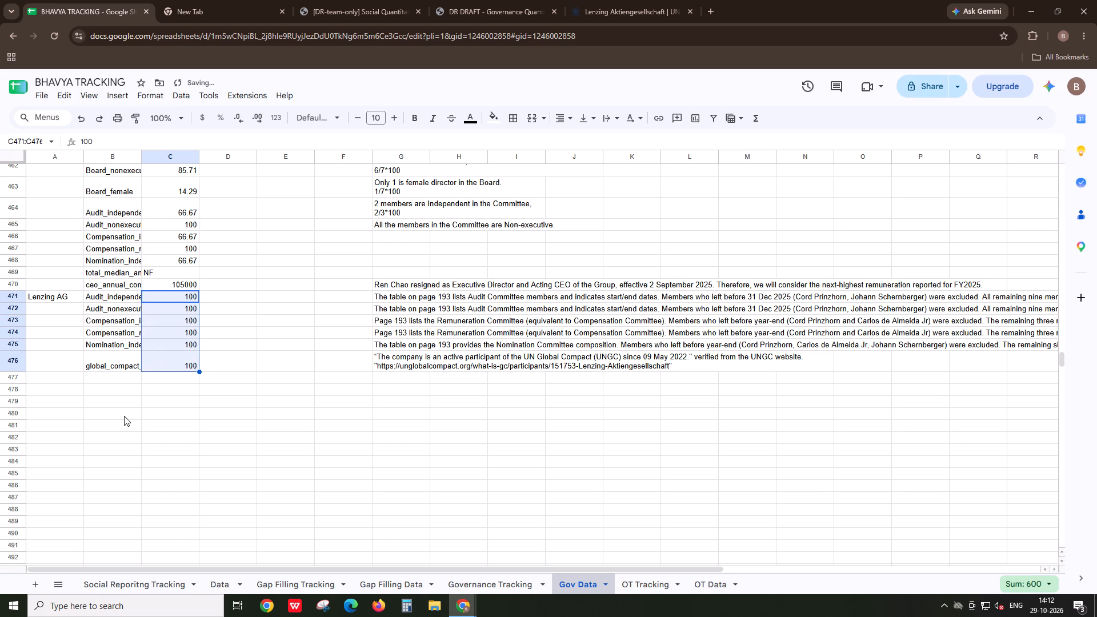
{"action": "left_click", "coordinate": [124, 416]}
Search the Lenzing AG report in Igloo for "year end".
{"action": "key", "text": "alt+Tab"}
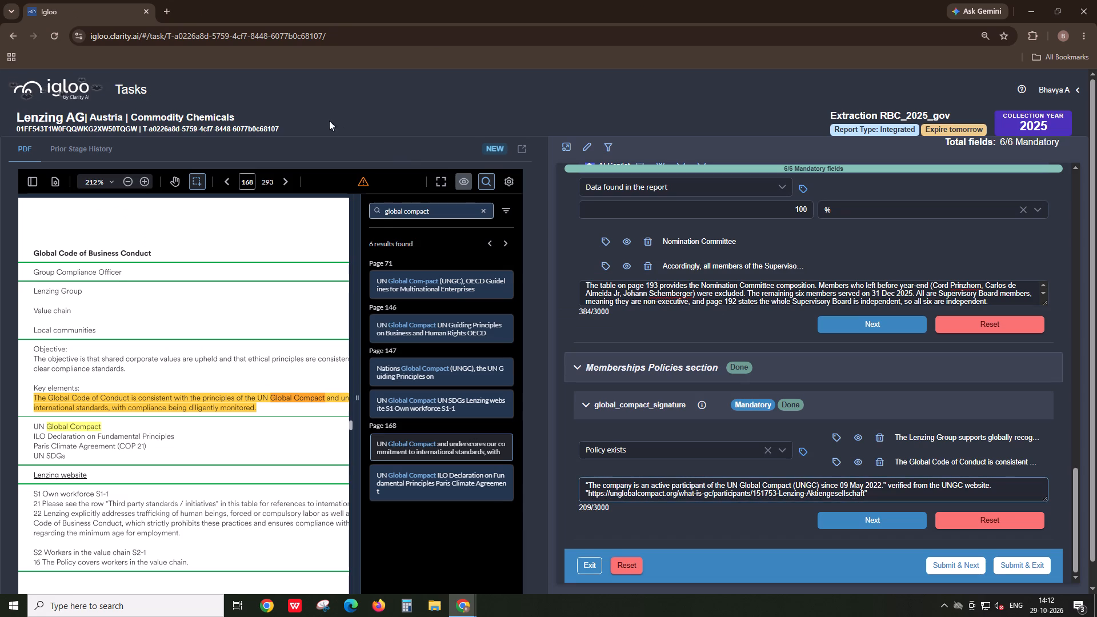
{"action": "left_click_drag", "start_coordinate": [469, 211], "coordinate": [313, 214]}
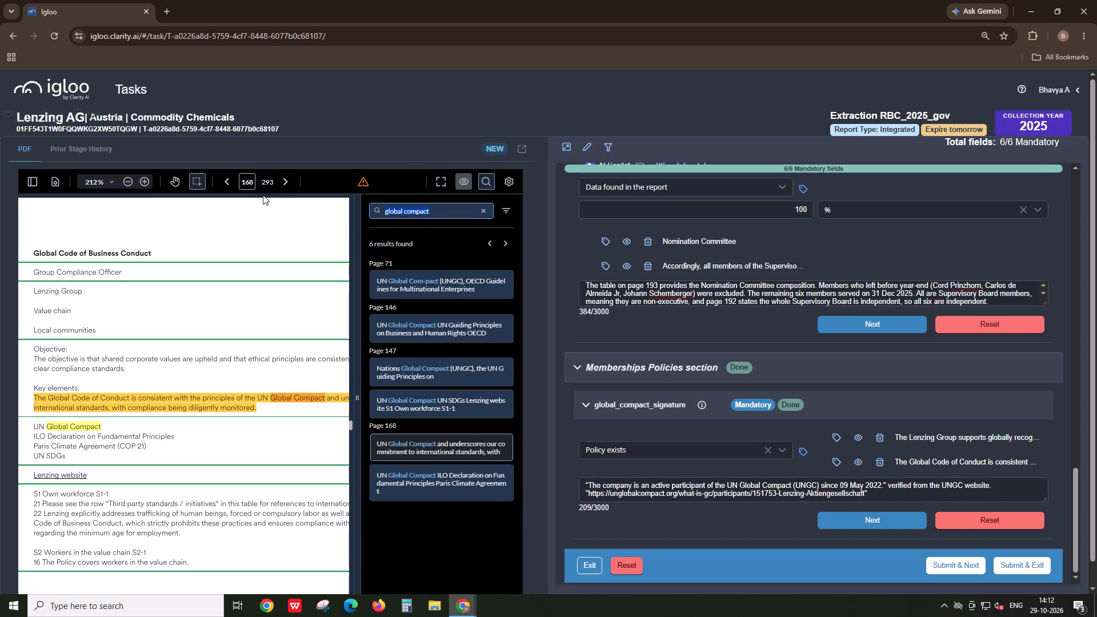
{"action": "type", "text": "yeare"}
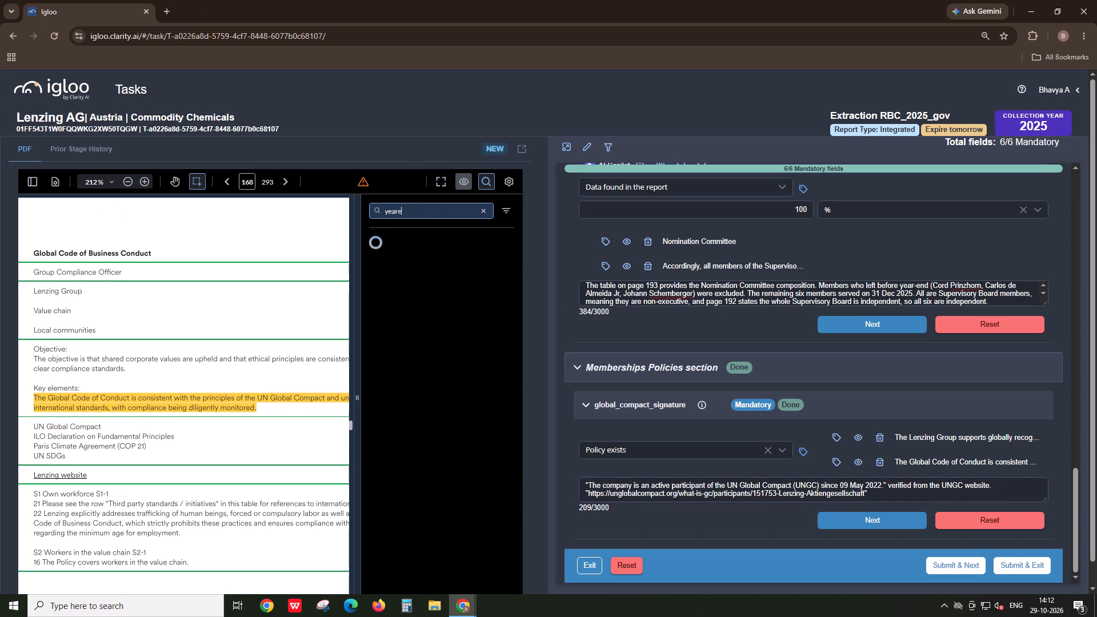
{"action": "key", "text": "space"}
{"action": "key", "text": "BackSpace"}
{"action": "key", "text": "BackSpace"}
{"action": "key", "text": "space"}
{"action": "type", "text": "end"}
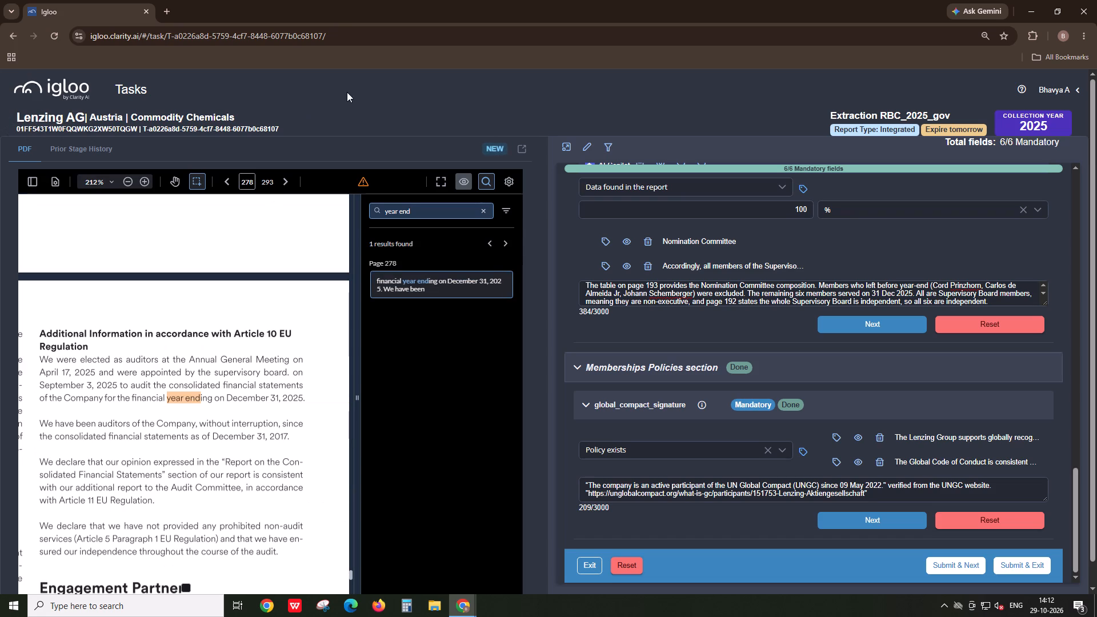
Set the primary source's ESG data end date to 31/12/2025 in the Lenzing AG task.
{"action": "scroll", "coordinate": [712, 269], "scroll_direction": "up", "scroll_amount": 9}
{"action": "scroll", "coordinate": [724, 265], "scroll_direction": "up", "scroll_amount": 17}
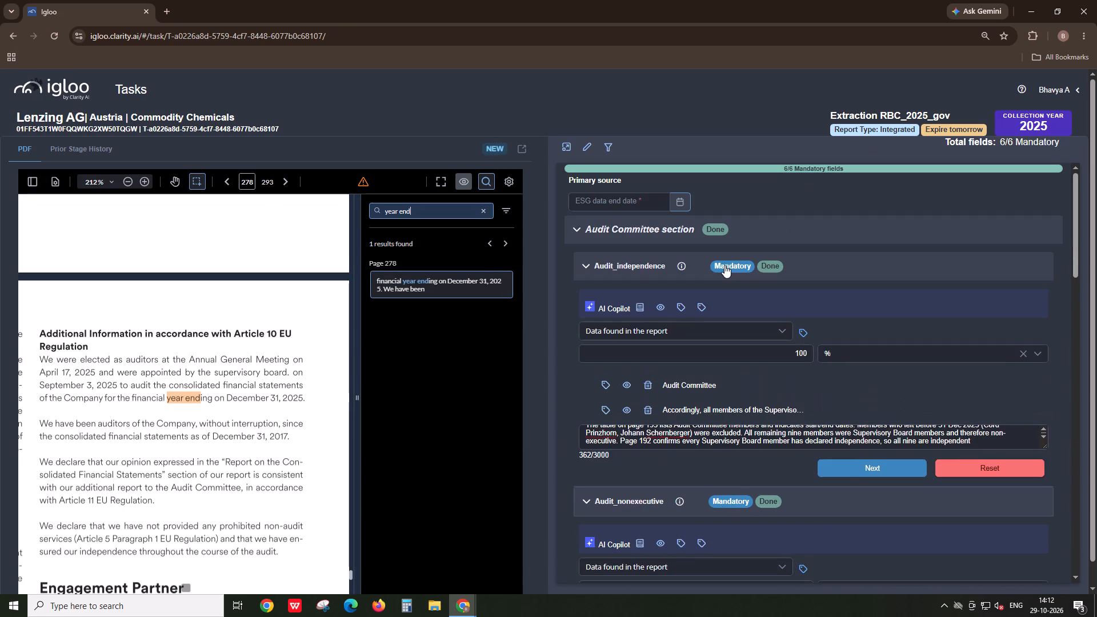
{"action": "scroll", "coordinate": [724, 265], "scroll_direction": "up", "scroll_amount": 1}
{"action": "left_click", "coordinate": [681, 204]}
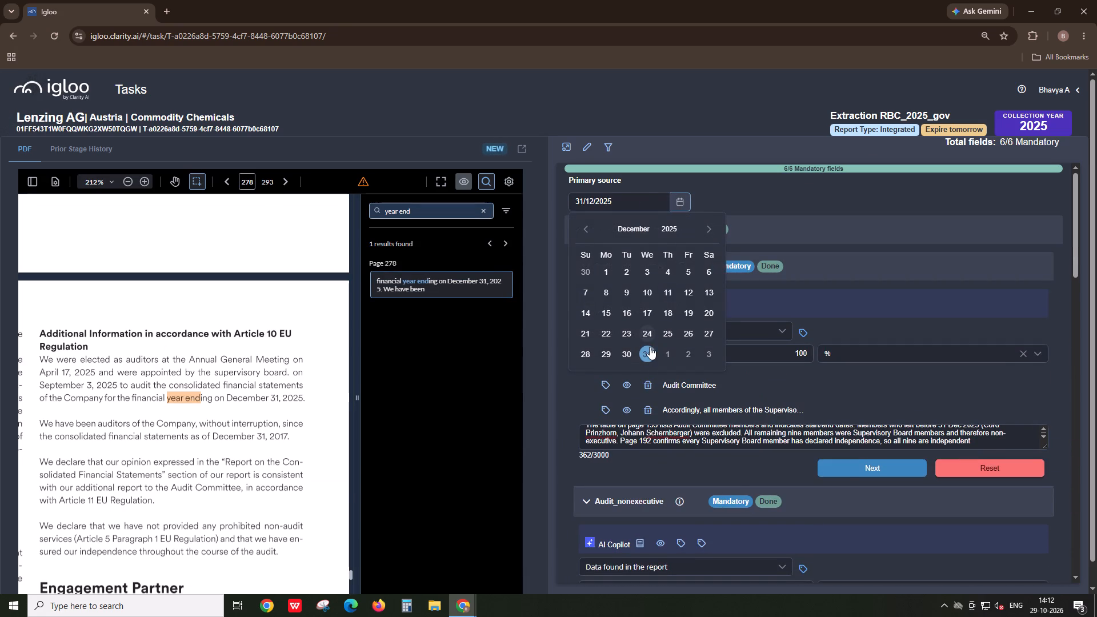
{"action": "left_click", "coordinate": [647, 350]}
Enter 6, 0, 0 and 0 in cells F204:I204 for Lenzing AG in the spreadsheet's Governance Tracking sheet.
{"action": "key", "text": "alt+Tab"}
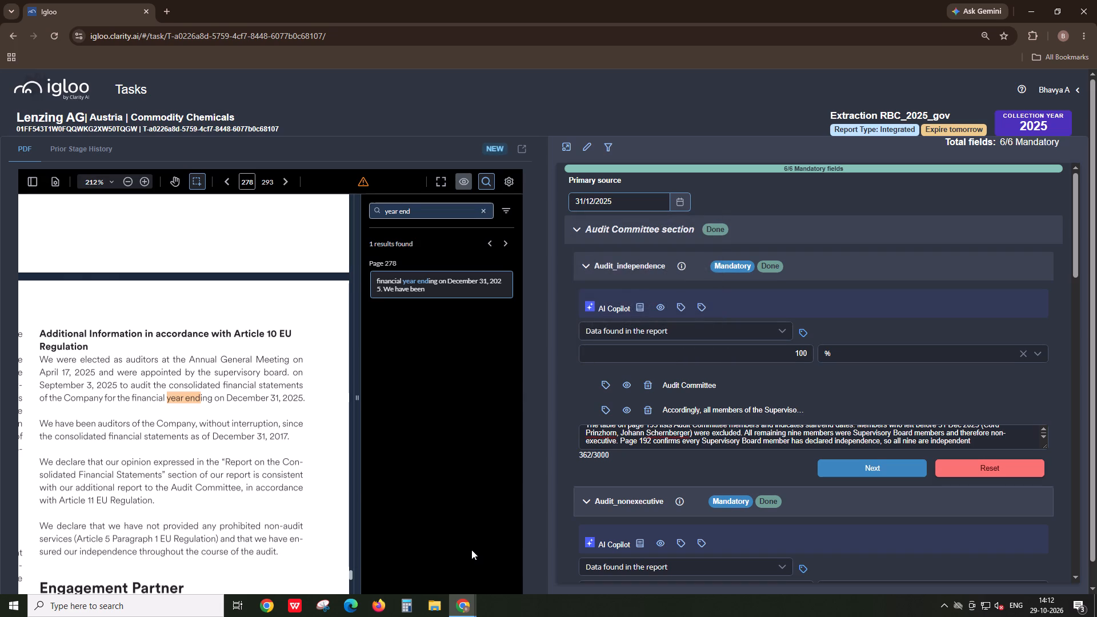
{"action": "left_click", "coordinate": [507, 595]}
{"action": "left_click", "coordinate": [511, 592]}
{"action": "left_click", "coordinate": [514, 589]}
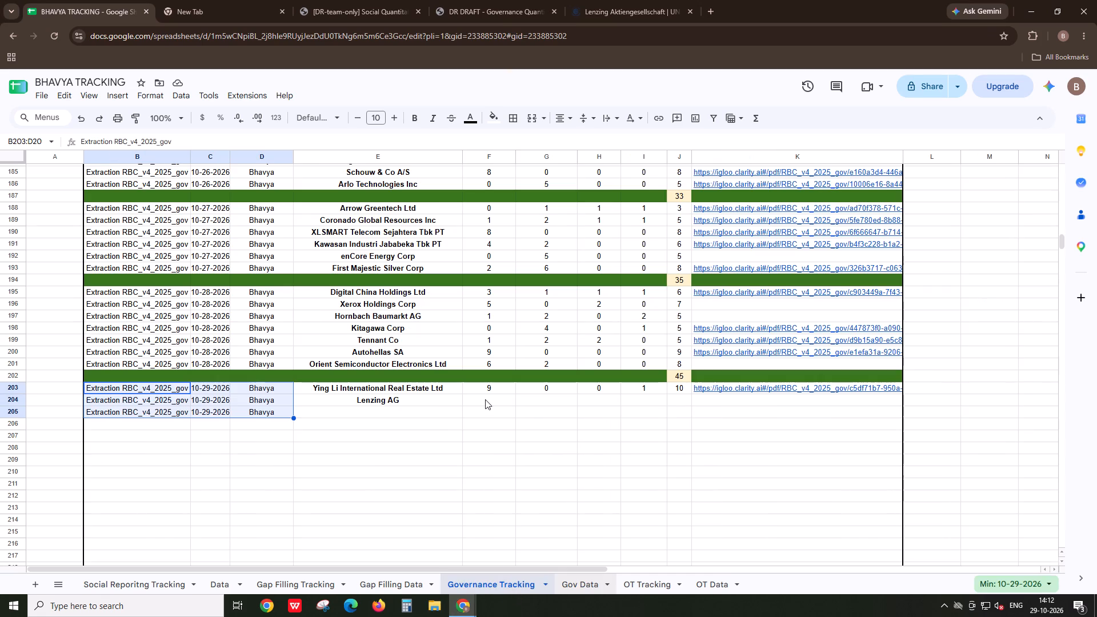
{"action": "left_click", "coordinate": [485, 399]}
{"action": "key", "text": "6"}
{"action": "key", "text": "Right"}
{"action": "key", "text": "0"}
{"action": "key", "text": "Right"}
{"action": "key", "text": "0"}
{"action": "key", "text": "Right"}
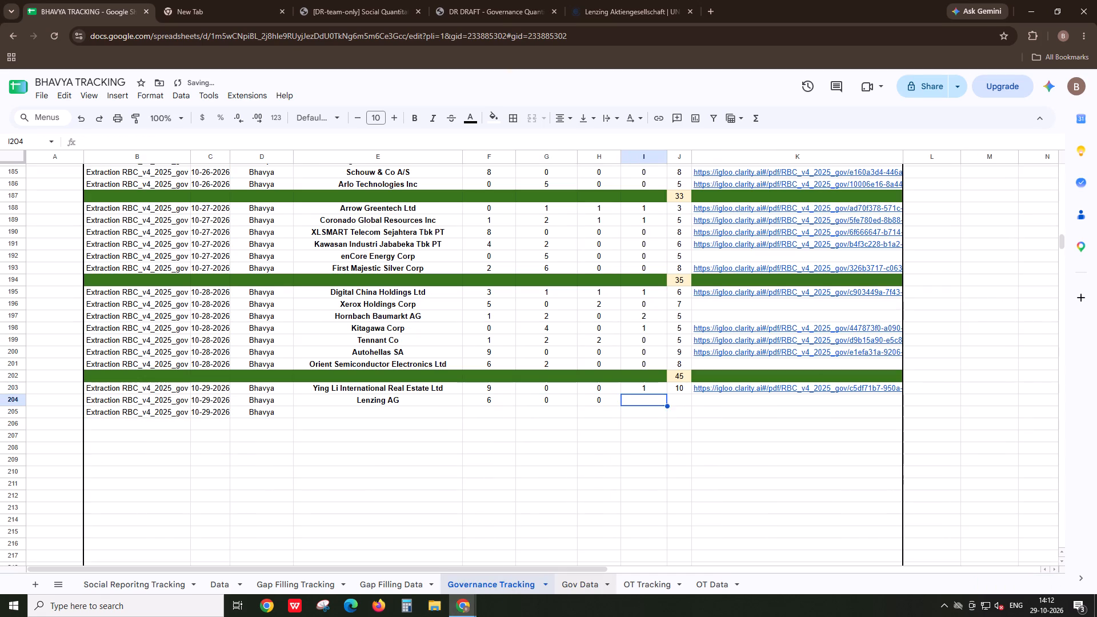
{"action": "key", "text": "0"}
Fill the row total formula from J203 down into J204 for Lenzing AG.
{"action": "key", "text": "Right"}
{"action": "key", "text": "Up"}
{"action": "key", "text": "Down"}
{"action": "key", "text": "Up"}
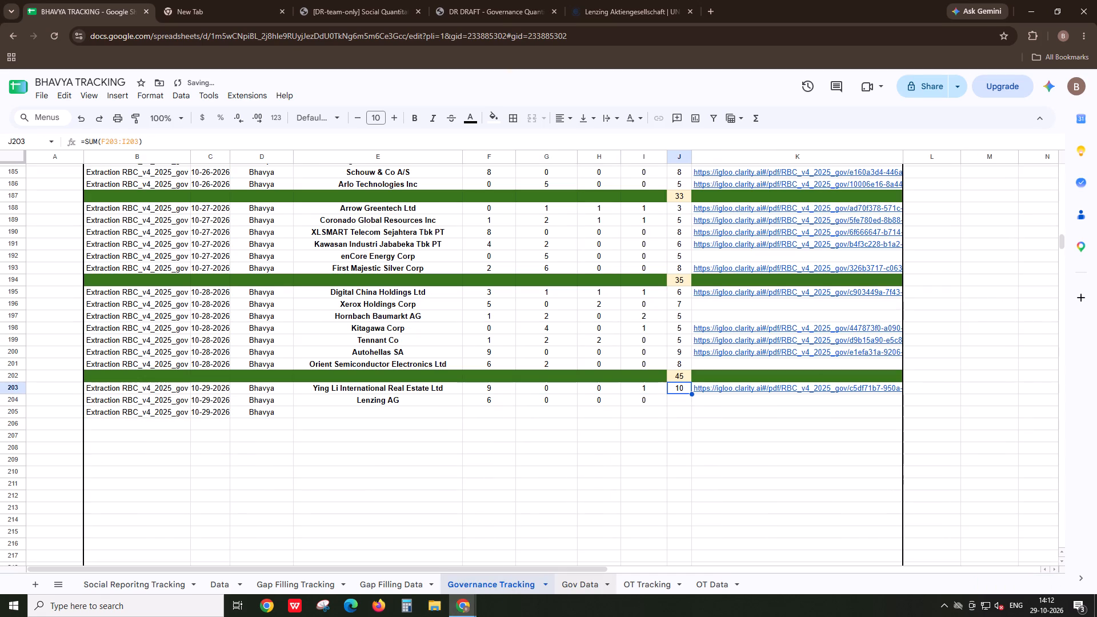
{"action": "key", "text": "shift+Down"}
{"action": "key", "text": "ctrl+d"}
{"action": "key", "text": "ctrl+Down"}
Copy the Lenzing AG report link from Igloo into cell K204 of the Governance Tracking sheet.
{"action": "key", "text": "Right"}
{"action": "key", "text": "alt+Tab"}
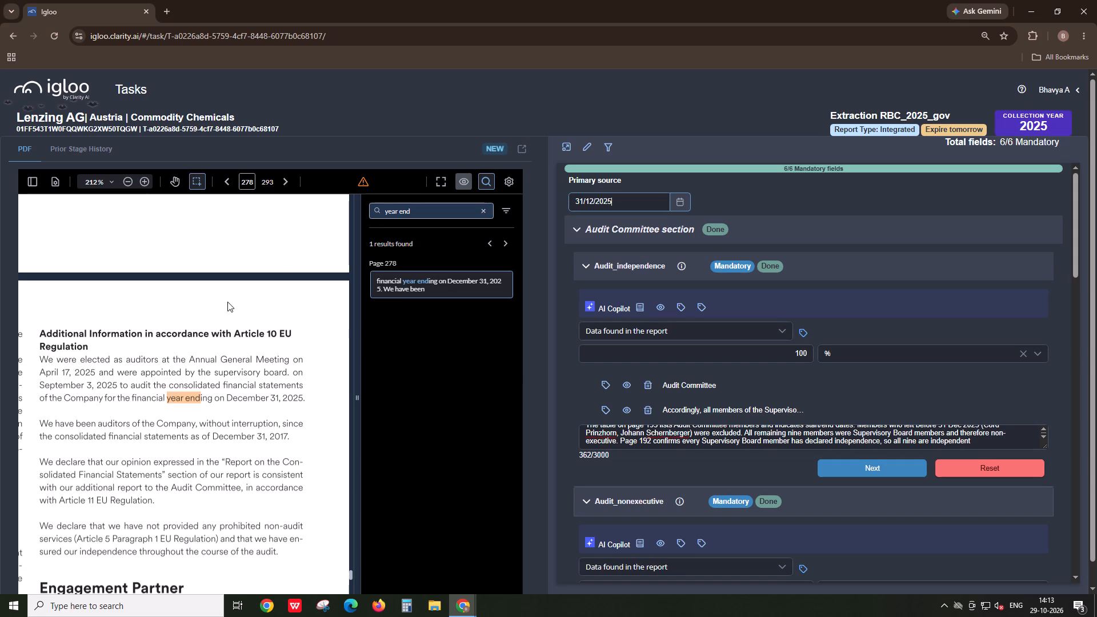
{"action": "left_click", "coordinate": [505, 181]}
{"action": "left_click", "coordinate": [497, 230]}
{"action": "key", "text": "alt+Tab"}
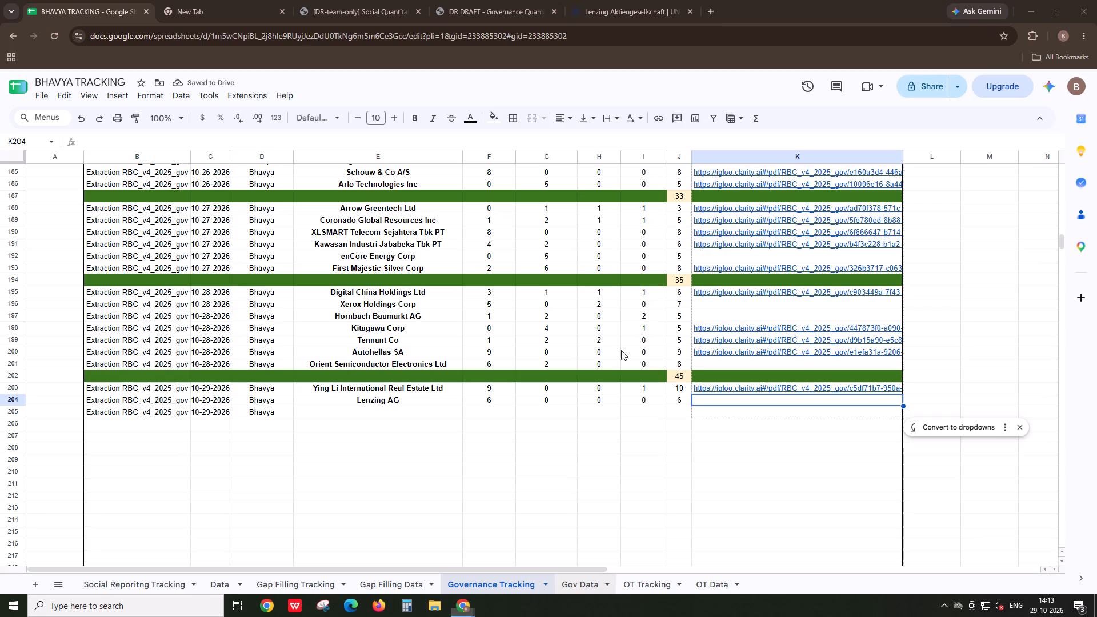
{"action": "key", "text": "ctrl+v"}
Collapse the completed sections of the Lenzing AG task in Igloo, and submit the task and exit.
{"action": "key", "text": "alt+Tab"}
{"action": "left_click", "coordinate": [700, 240]}
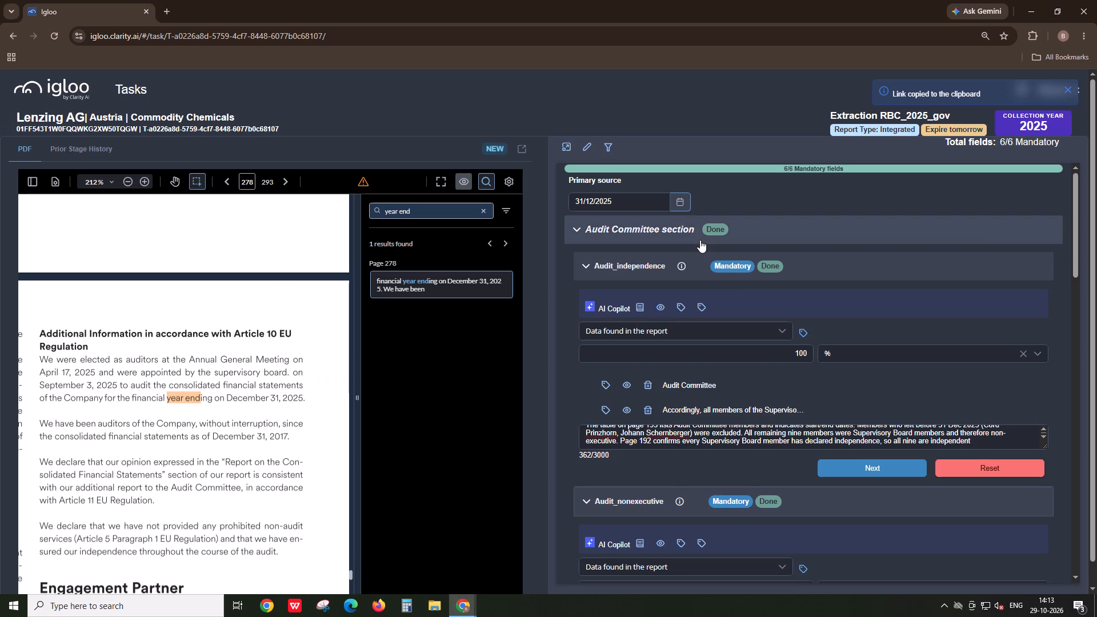
{"action": "left_click", "coordinate": [691, 265]}
{"action": "left_click", "coordinate": [682, 290]}
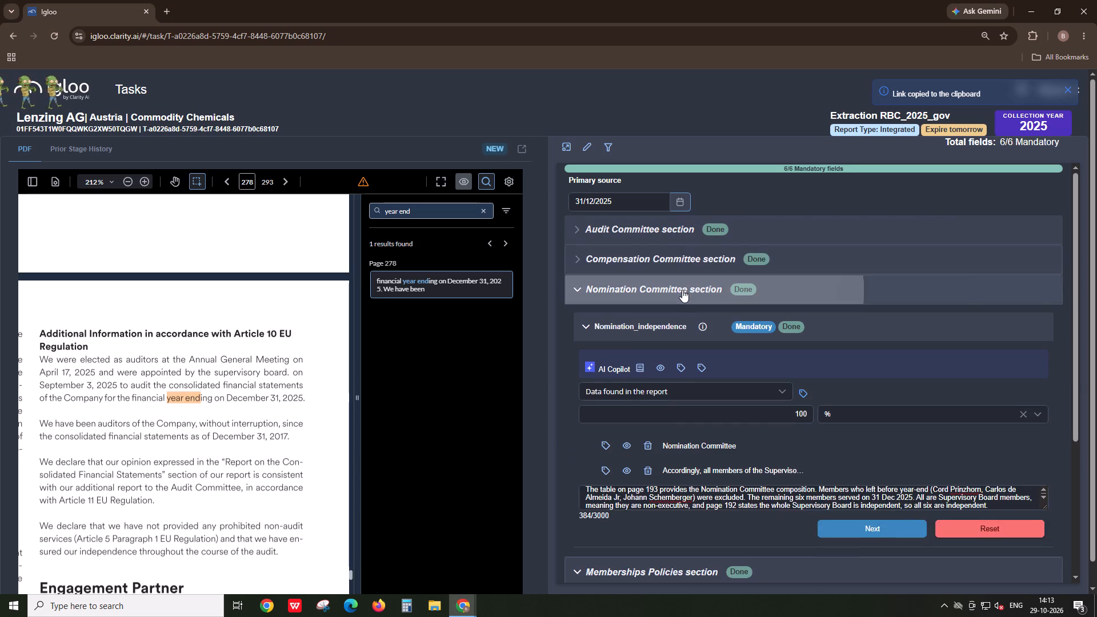
{"action": "left_click", "coordinate": [673, 320]}
{"action": "left_click", "coordinate": [1022, 351]}
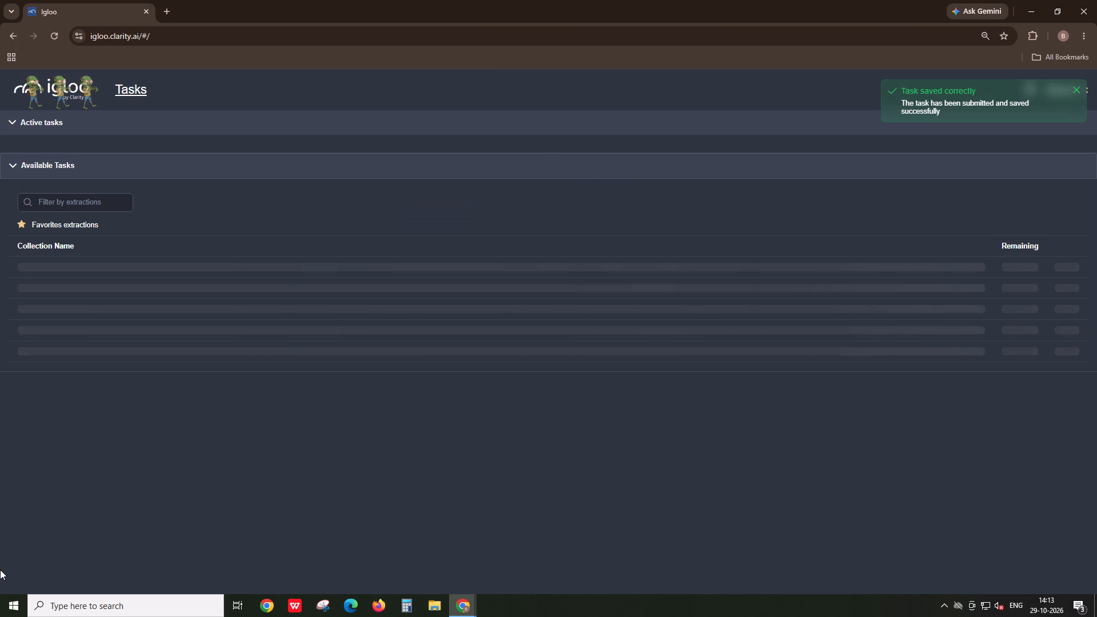
Refresh the Igloo task list and open a new report task from the RBC_2025_gov collection.
{"action": "key", "text": "F5"}
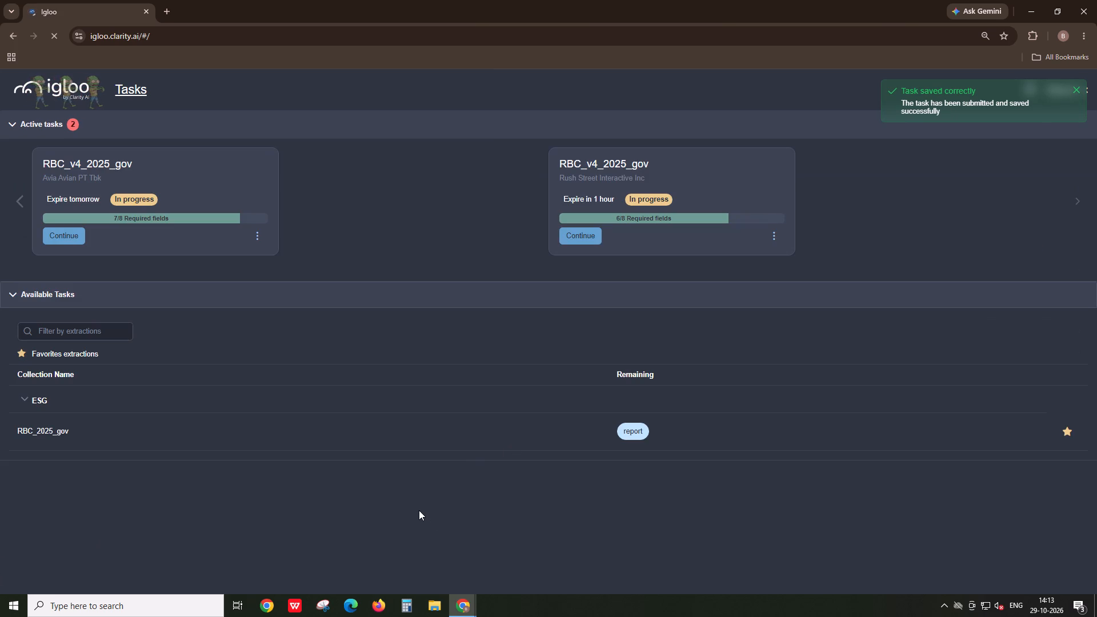
{"action": "key", "text": "F5"}
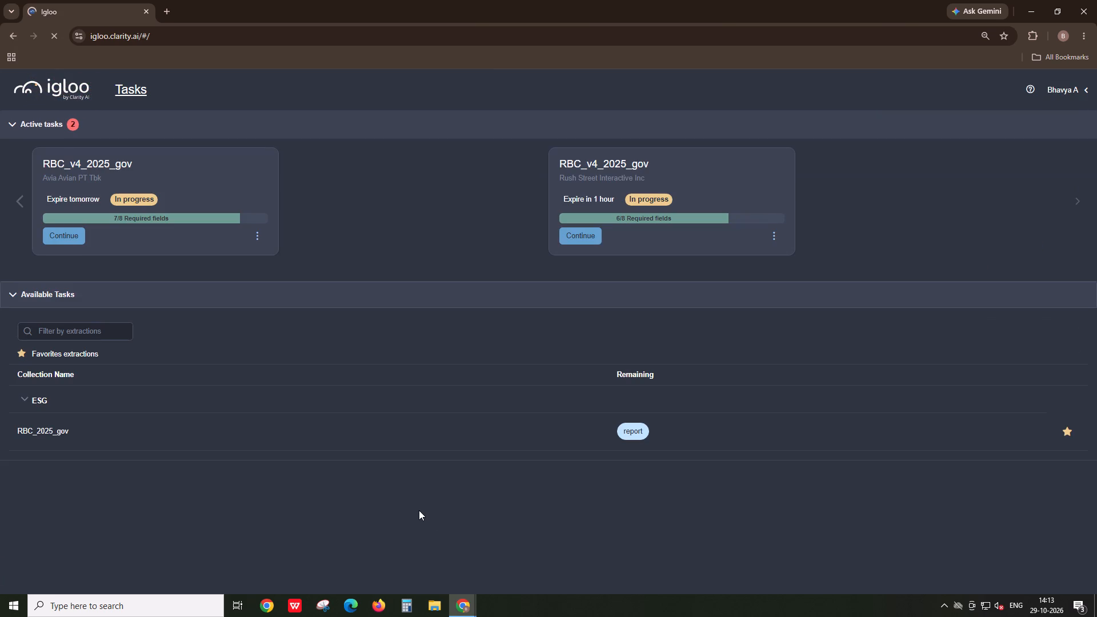
{"action": "left_click", "coordinate": [628, 441]}
{"action": "left_click", "coordinate": [631, 431]}
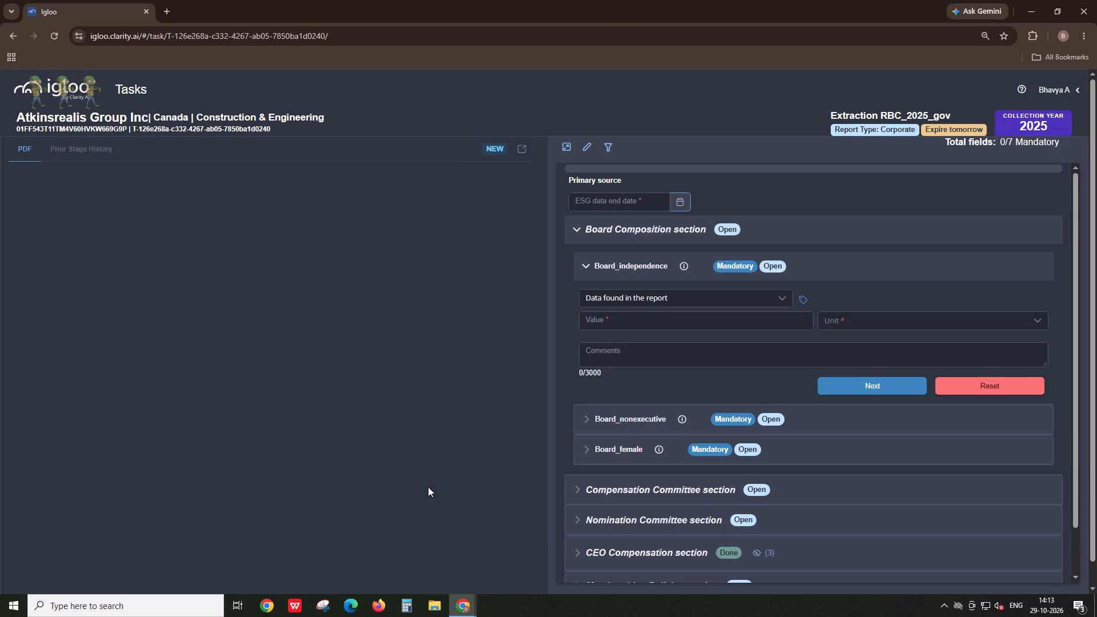
Copy the company name from the Igloo task and search the UN Global Compact participants for Atkinsrealis Group.
{"action": "scroll", "coordinate": [786, 298], "scroll_direction": "down", "scroll_amount": 7}
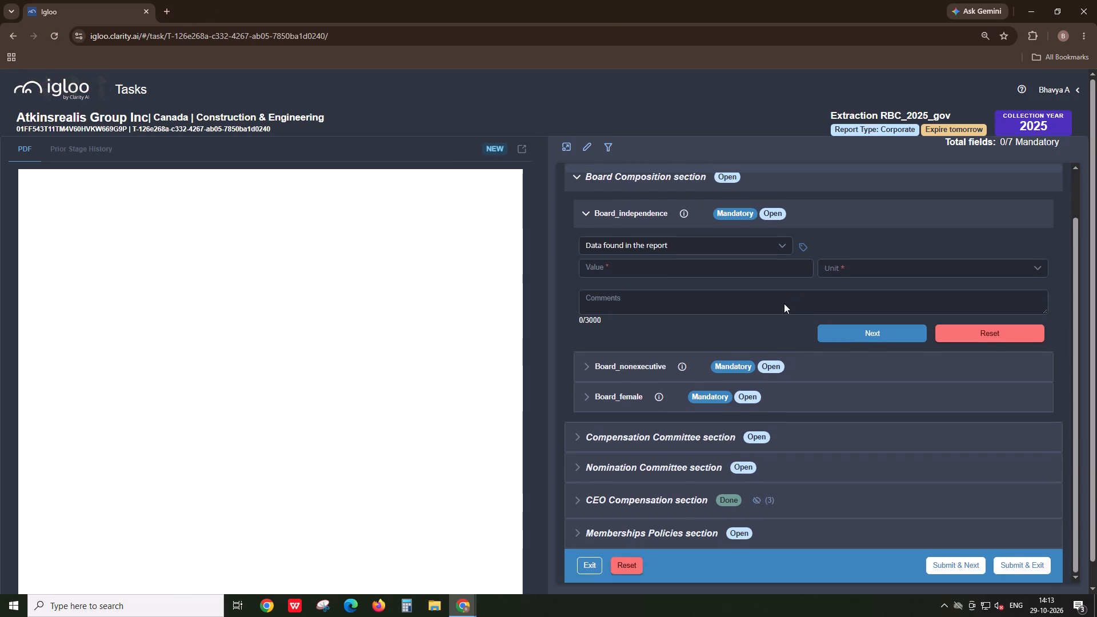
{"action": "scroll", "coordinate": [784, 303], "scroll_direction": "up", "scroll_amount": 6}
{"action": "left_click", "coordinate": [105, 107], "text": "alt"}
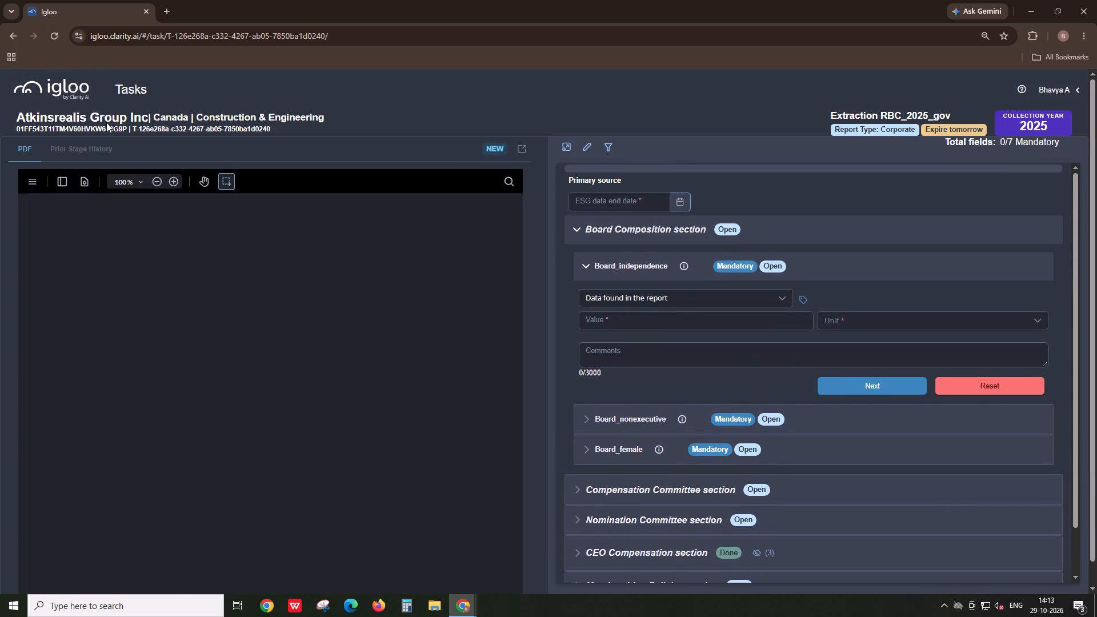
{"action": "left_click", "coordinate": [106, 122], "text": "alt"}
{"action": "left_click", "coordinate": [98, 119], "text": "alt"}
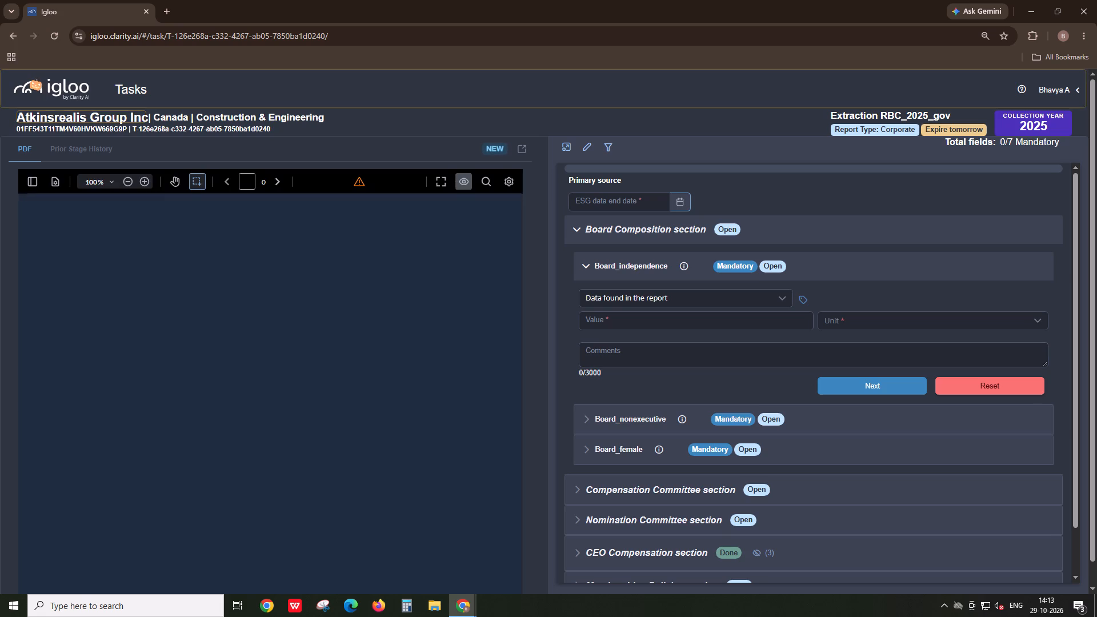
{"action": "key", "text": "alt+Tab"}
{"action": "left_click", "coordinate": [604, 0]}
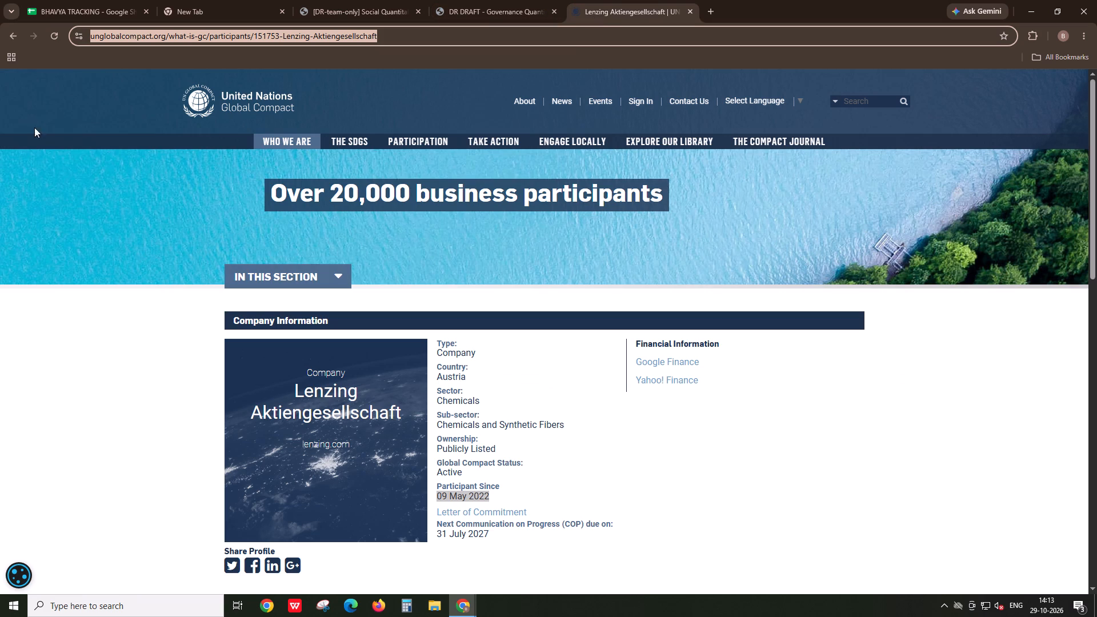
{"action": "left_click", "coordinate": [18, 29]}
{"action": "left_click_drag", "start_coordinate": [335, 320], "coordinate": [177, 319]}
{"action": "key", "text": "ctrl+v"}
{"action": "key", "text": "BackSpace"}
{"action": "key", "text": "BackSpace"}
{"action": "key", "text": "BackSpace"}
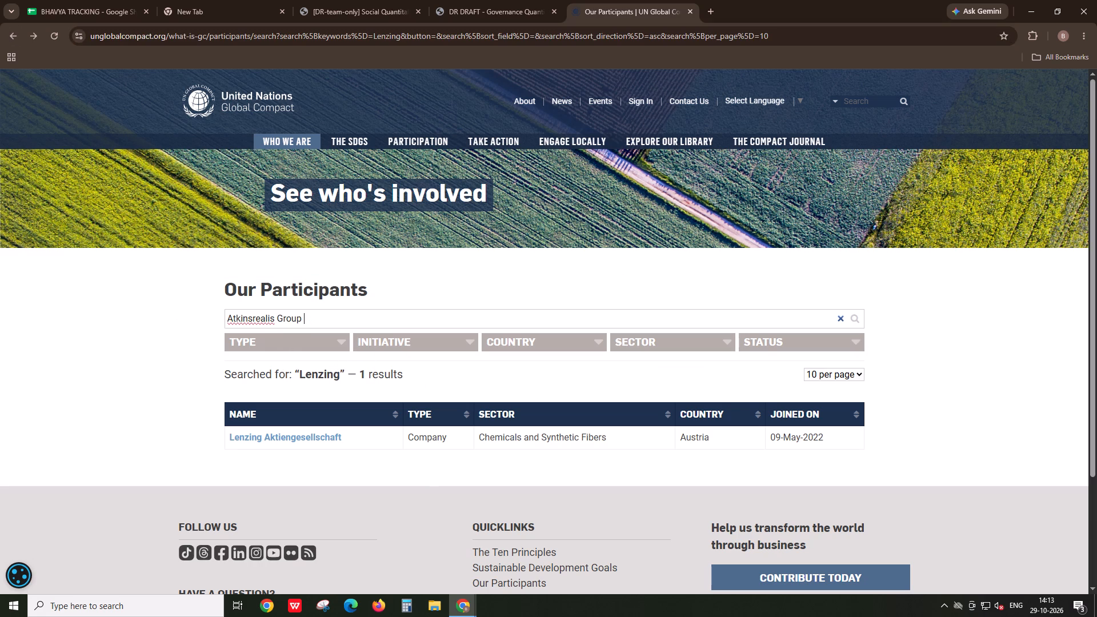
{"action": "key", "text": "BackSpace"}
{"action": "key", "text": "Return"}
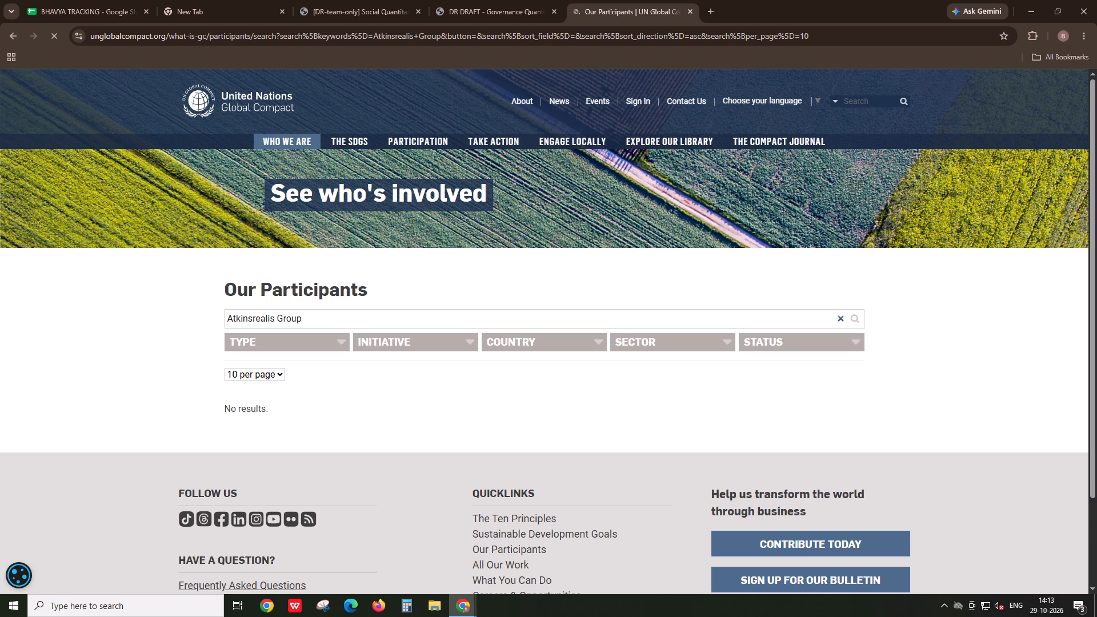
Search the UN Global Compact participants for Atkinsrealis alone and open the profile of the Canadian company AtkinsRéalis.
{"action": "left_click", "coordinate": [348, 326]}
{"action": "key", "text": "BackSpace"}
{"action": "key", "text": "BackSpace"}
{"action": "key", "text": "BackSpace"}
{"action": "key", "text": "BackSpace"}
{"action": "key", "text": "BackSpace"}
{"action": "key", "text": "BackSpace"}
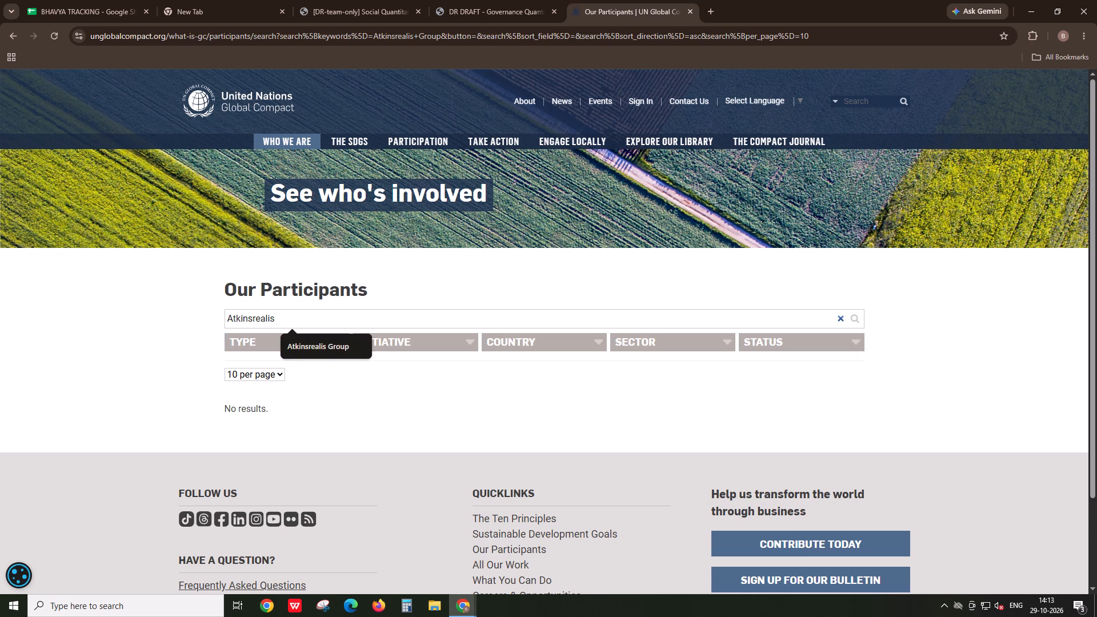
{"action": "key", "text": "Return"}
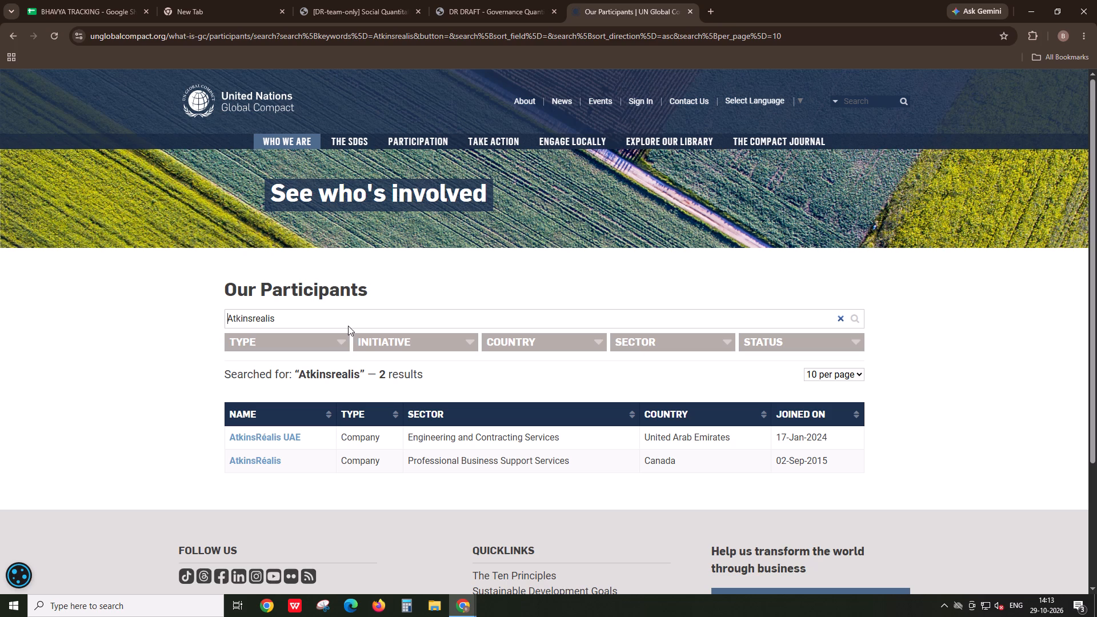
{"action": "left_click", "coordinate": [267, 461]}
{"action": "key", "text": "alt+Tab"}
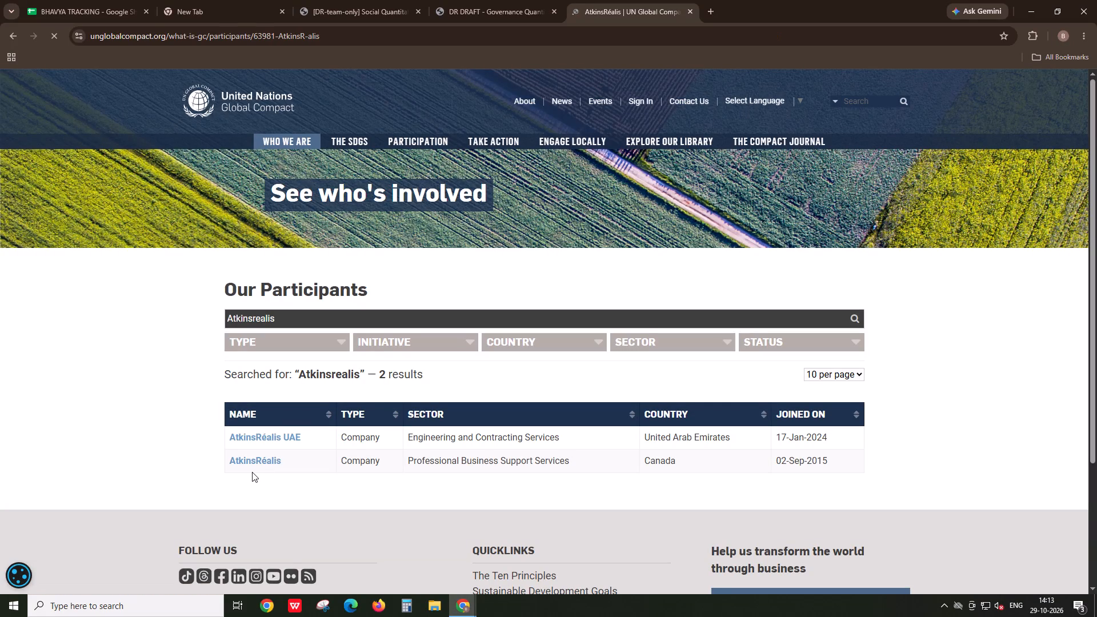
{"action": "key", "text": "alt+Tab"}
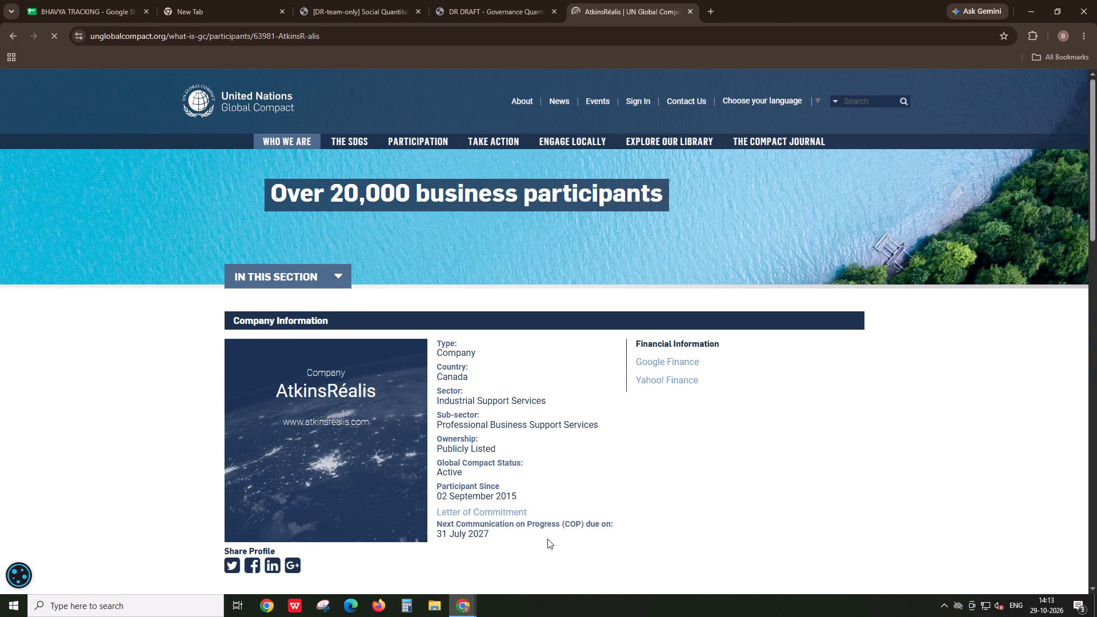
{"action": "key", "text": "alt+Tab"}
{"action": "key", "text": "alt+Tab"}
{"action": "key", "text": "alt+Tab"}
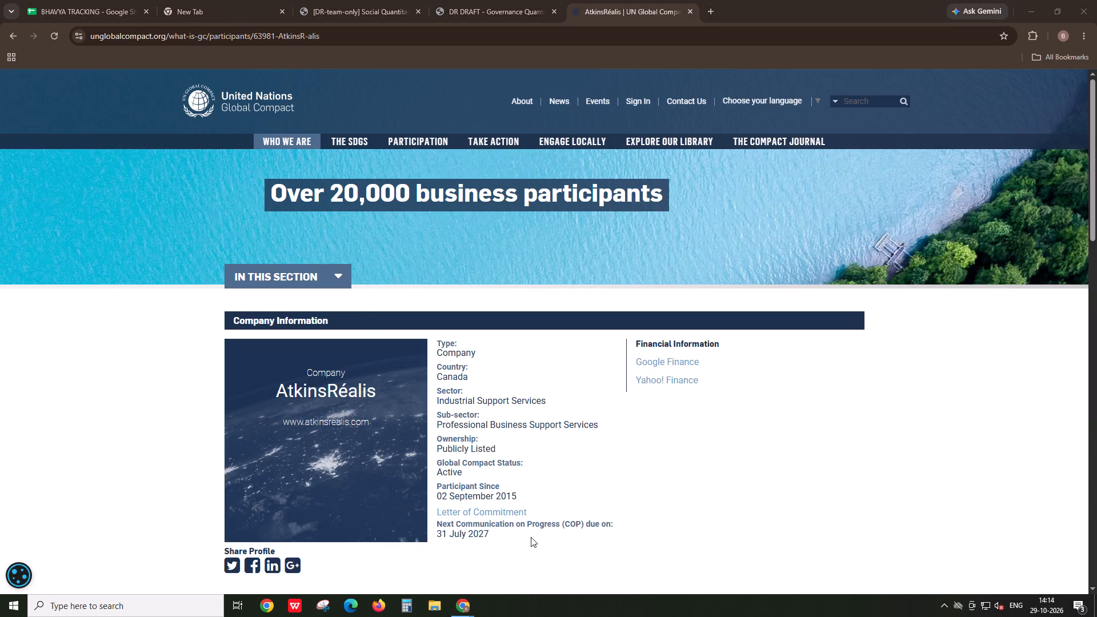
Search Google in a new tab for "atkinsrealis group inc is a part of ungc" and compare with the UN Global Compact profile.
{"action": "left_click", "coordinate": [50, 115], "text": "alt"}
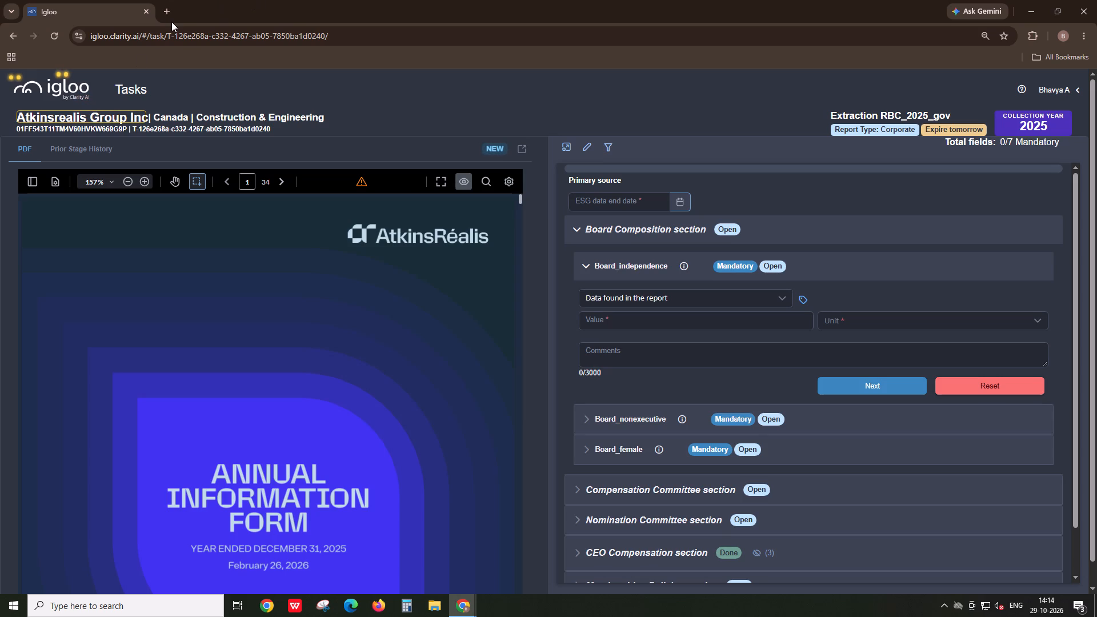
{"action": "left_click", "coordinate": [163, 9]}
{"action": "key", "text": "ctrl+v"}
{"action": "key", "text": "space"}
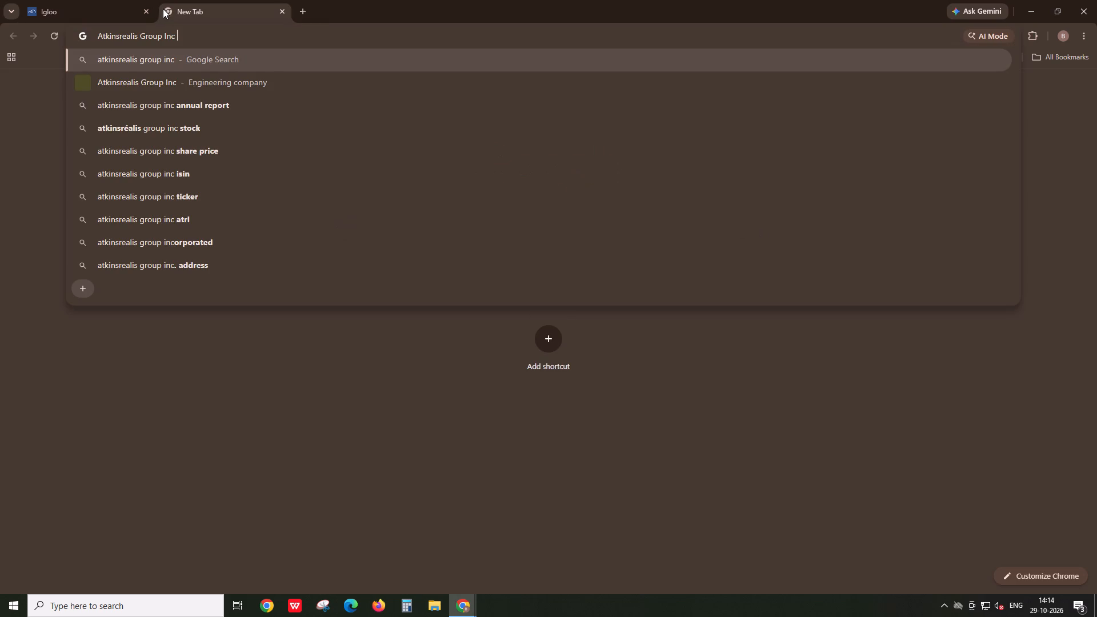
{"action": "type", "text": "is a part of"}
{"action": "key", "text": "Down"}
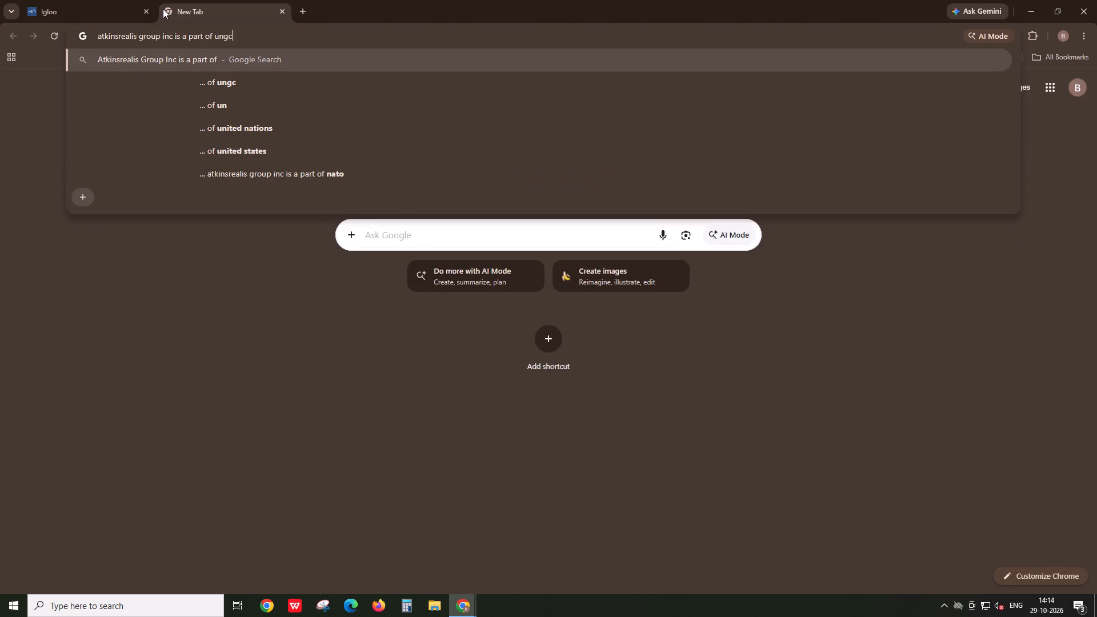
{"action": "key", "text": "Return"}
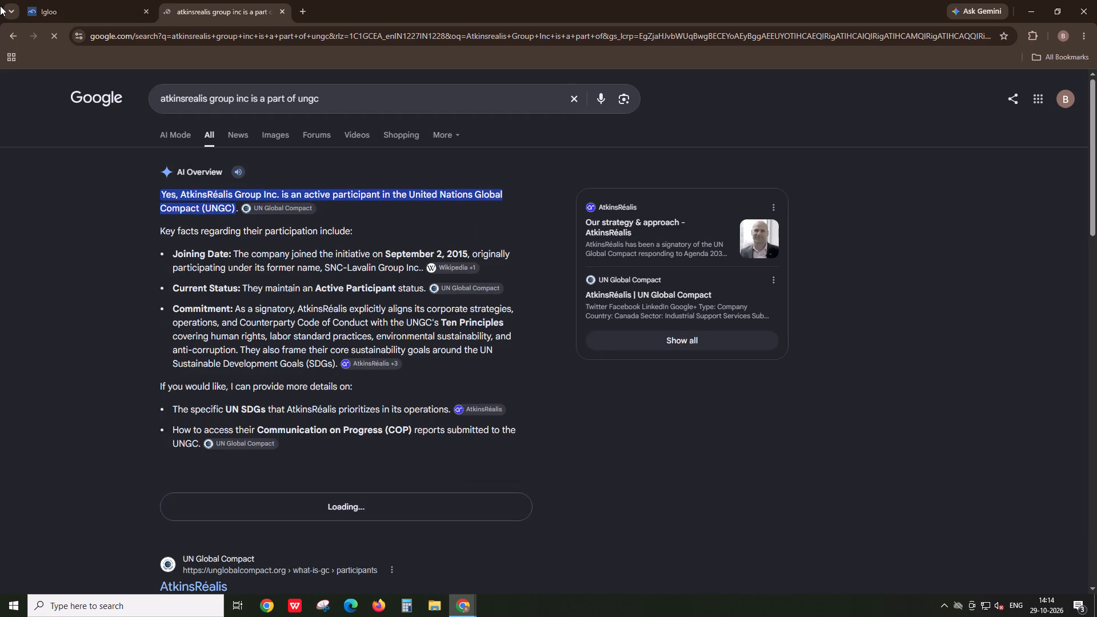
{"action": "left_click", "coordinate": [45, 0]}
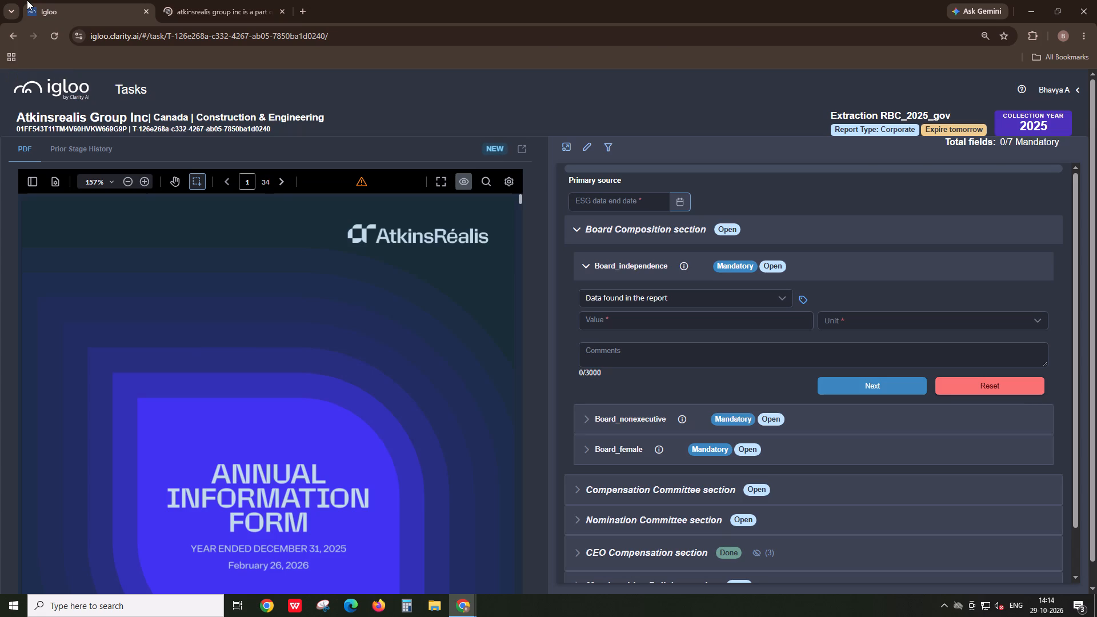
{"action": "key", "text": "alt+Tab"}
{"action": "key", "text": "alt+Tab"}
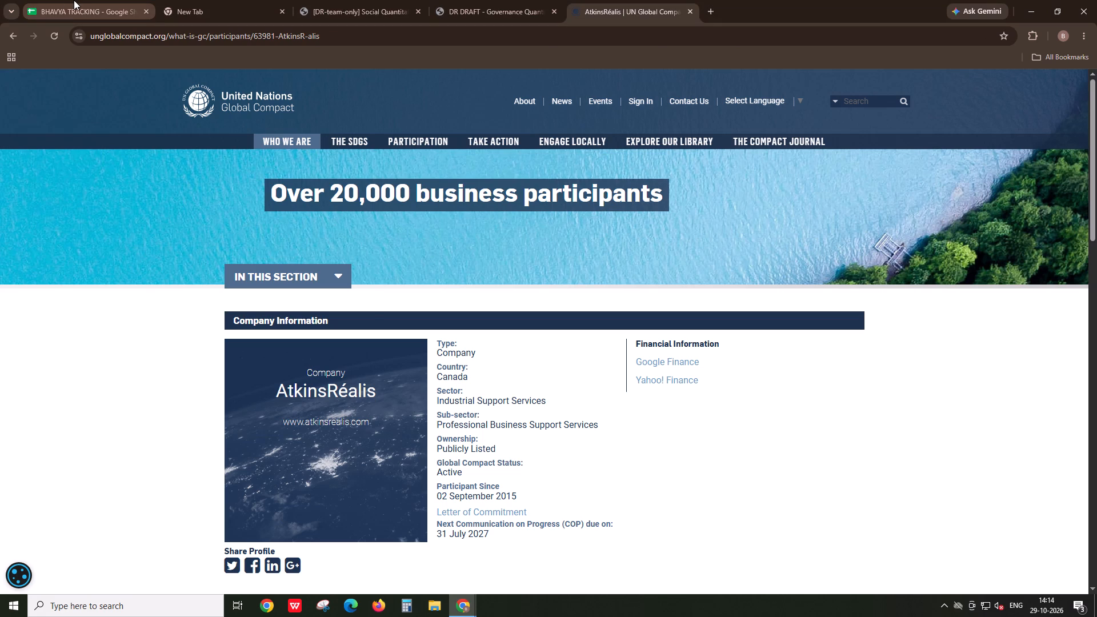
{"action": "left_click", "coordinate": [198, 0]}
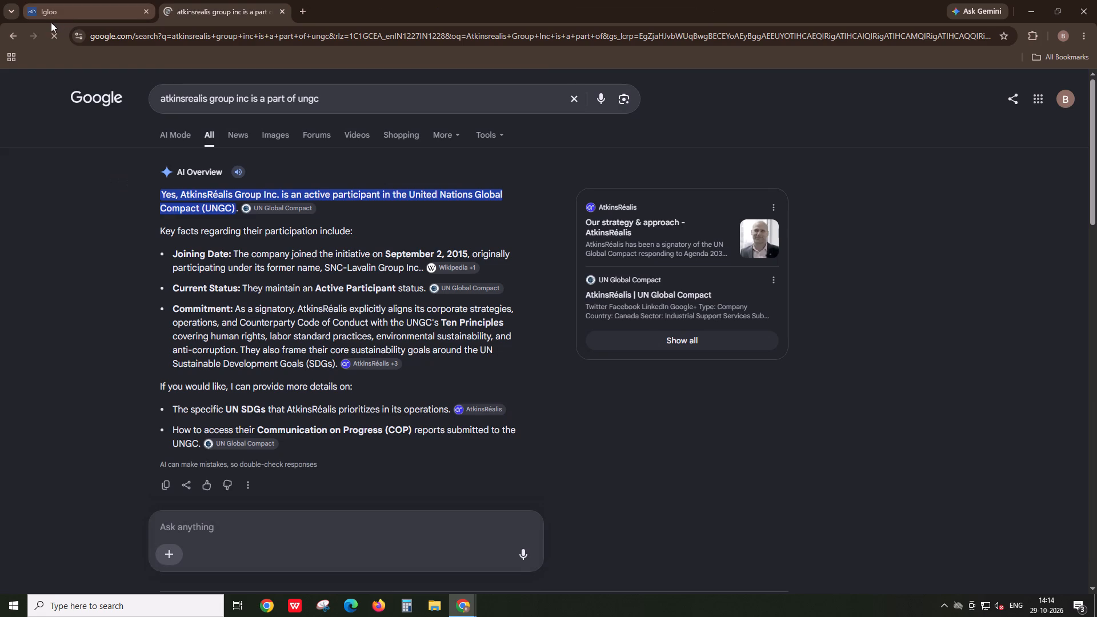
{"action": "key", "text": "alt+Tab"}
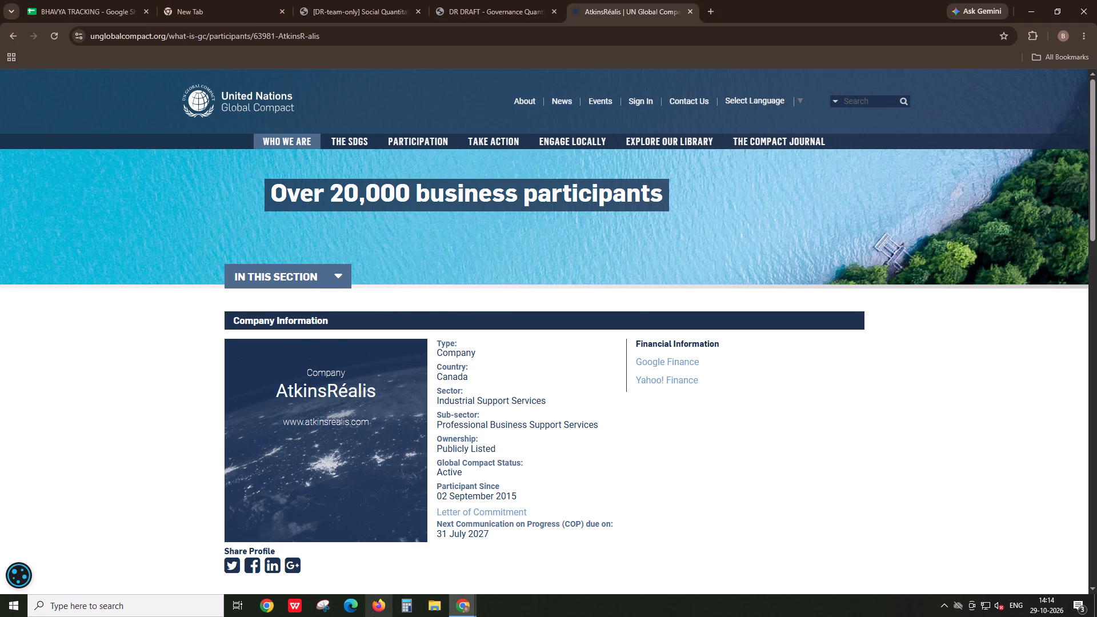
{"action": "key", "text": "alt+Tab"}
Download the Atkinsrealis Annual Information Form from the Igloo task's PDF viewer and open the downloaded file in a browser tab.
{"action": "left_click", "coordinate": [71, 0]}
{"action": "scroll", "coordinate": [185, 448], "scroll_direction": "down", "scroll_amount": 10}
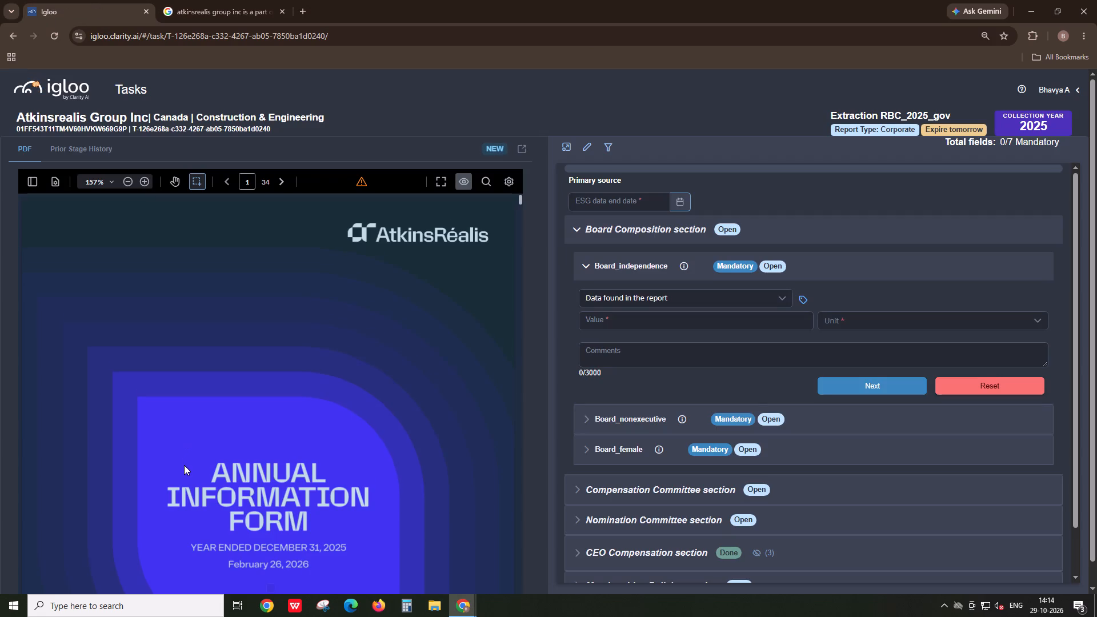
{"action": "scroll", "coordinate": [184, 465], "scroll_direction": "down", "scroll_amount": 9}
{"action": "scroll", "coordinate": [182, 470], "scroll_direction": "down", "scroll_amount": 12}
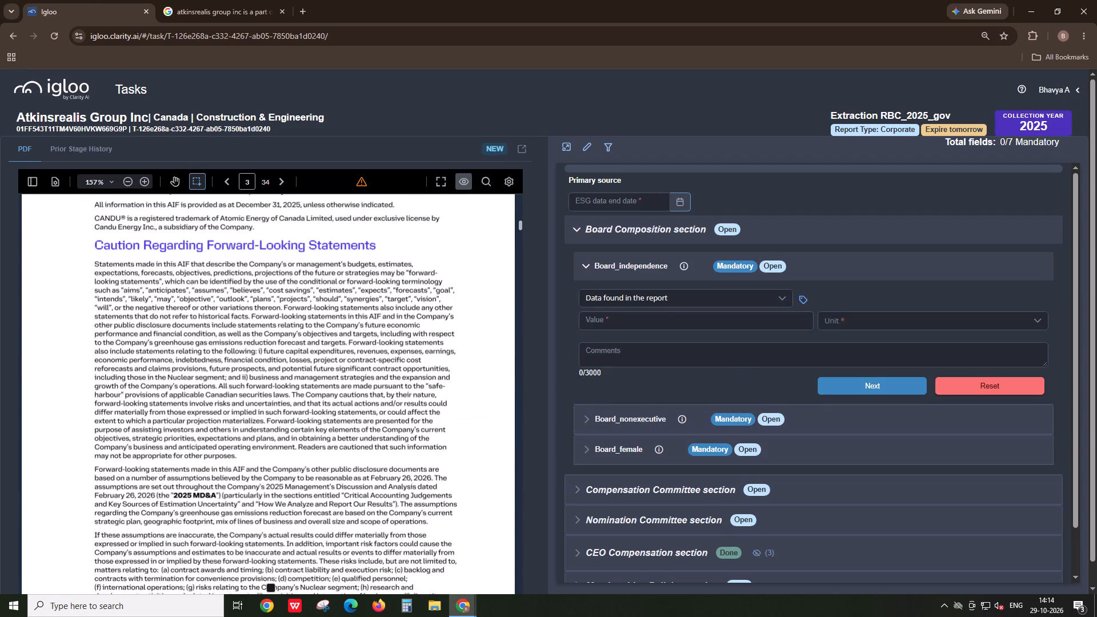
{"action": "scroll", "coordinate": [173, 503], "scroll_direction": "down", "scroll_amount": 13}
{"action": "left_click", "coordinate": [513, 192]}
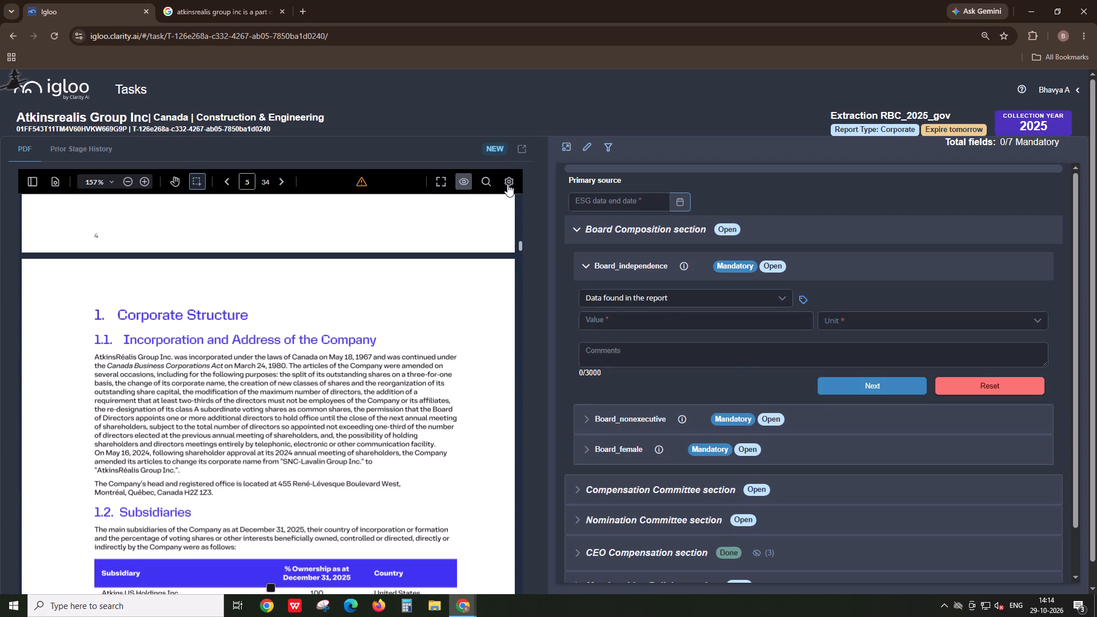
{"action": "left_click", "coordinate": [507, 184]}
{"action": "left_click", "coordinate": [467, 243]}
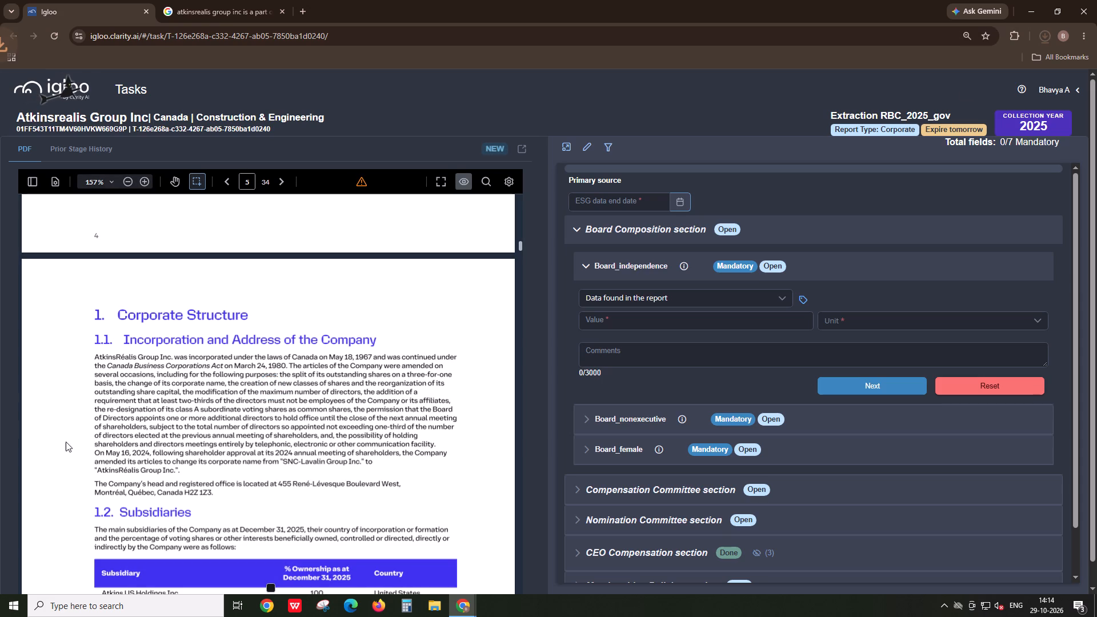
{"action": "left_click", "coordinate": [941, 79]}
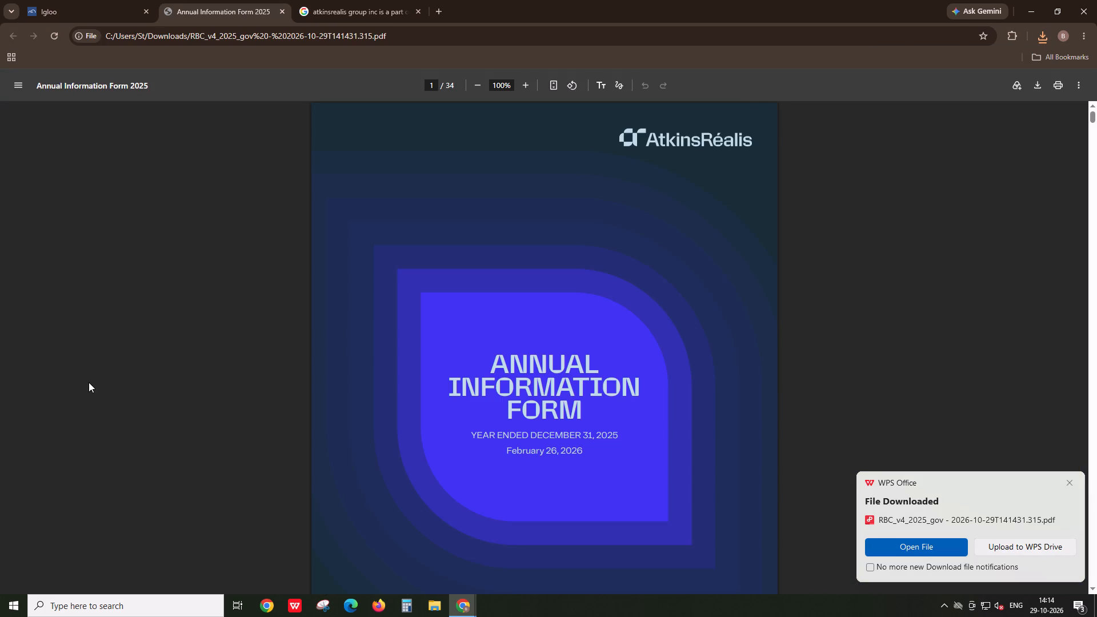
Search the Annual Information Form for "board of d" and read the early matches through the 2024 Highlights section on director changes.
{"action": "key", "text": "ctrl+f"}
{"action": "type", "text": "board of d"}
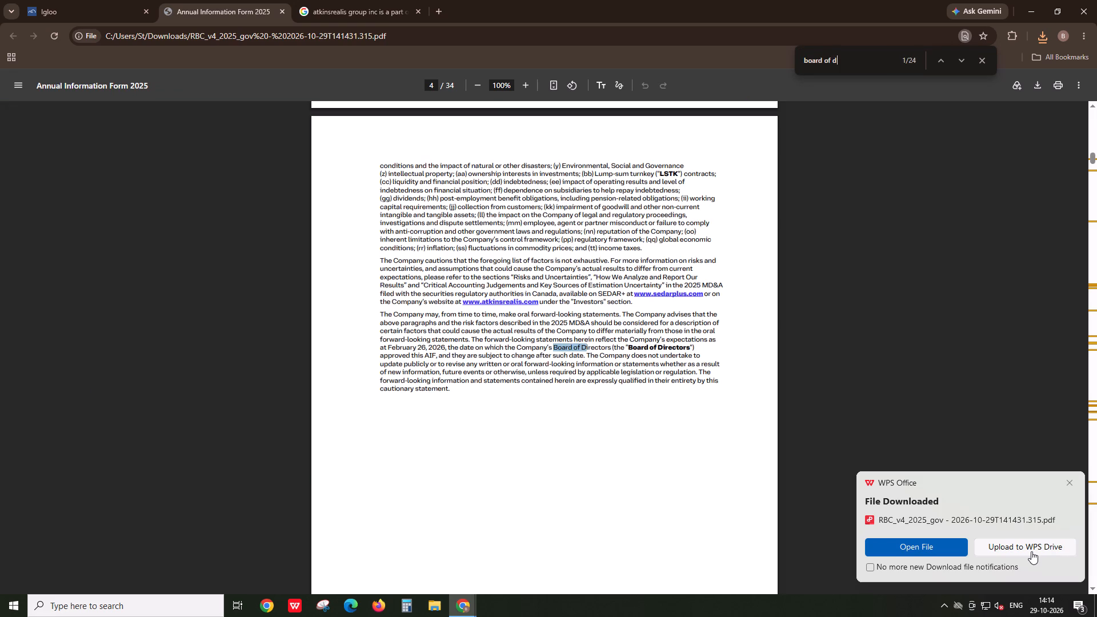
{"action": "scroll", "coordinate": [750, 588], "scroll_direction": "up", "scroll_amount": 2, "text": "ctrl"}
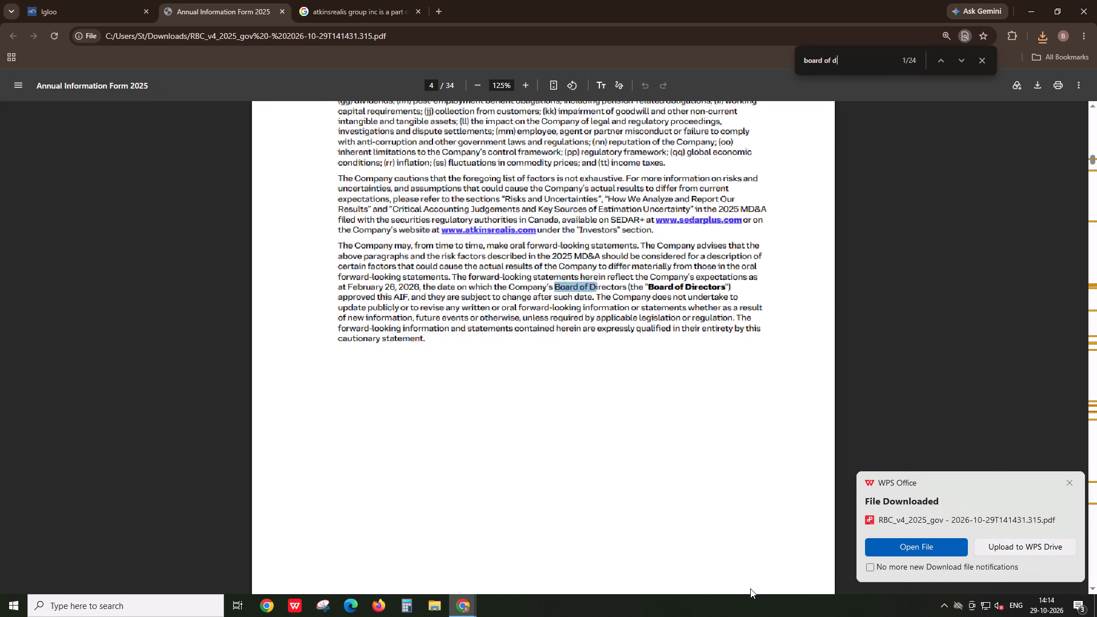
{"action": "scroll", "coordinate": [750, 588], "scroll_direction": "up", "scroll_amount": 1, "text": "ctrl"}
{"action": "scroll", "coordinate": [750, 430], "scroll_direction": "up", "scroll_amount": 2}
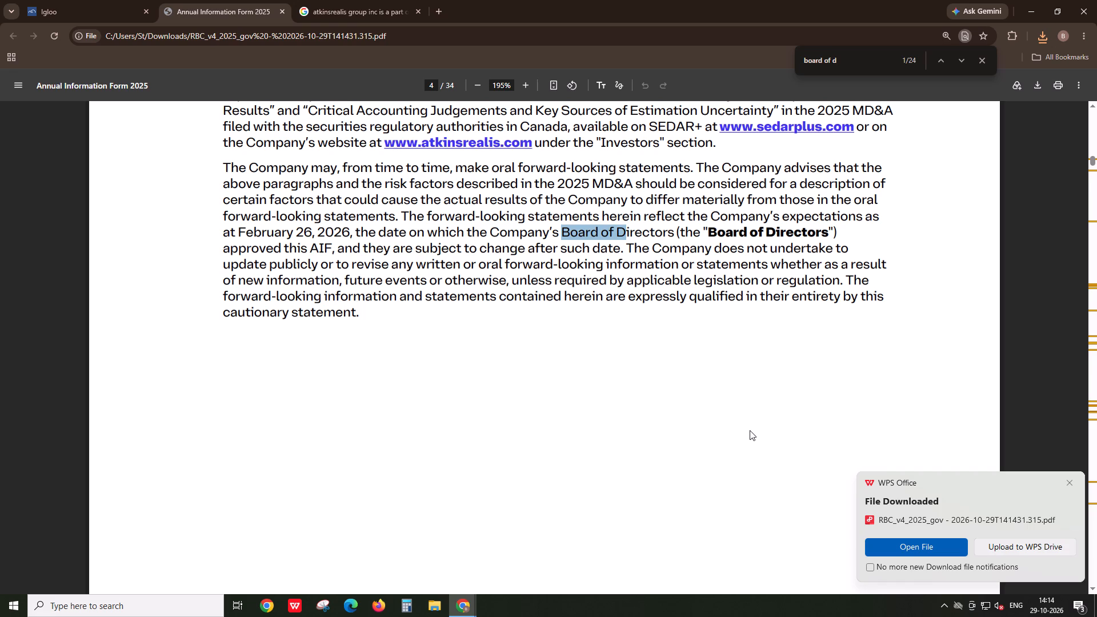
{"action": "key", "text": "Return"}
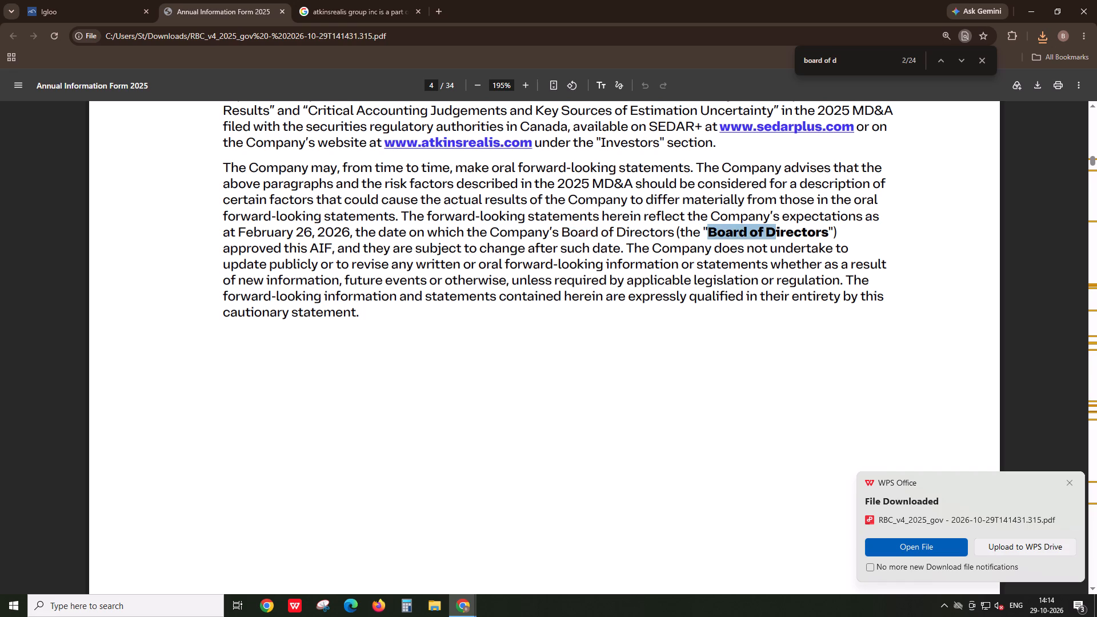
{"action": "key", "text": "Return"}
{"action": "key", "text": "Return"}
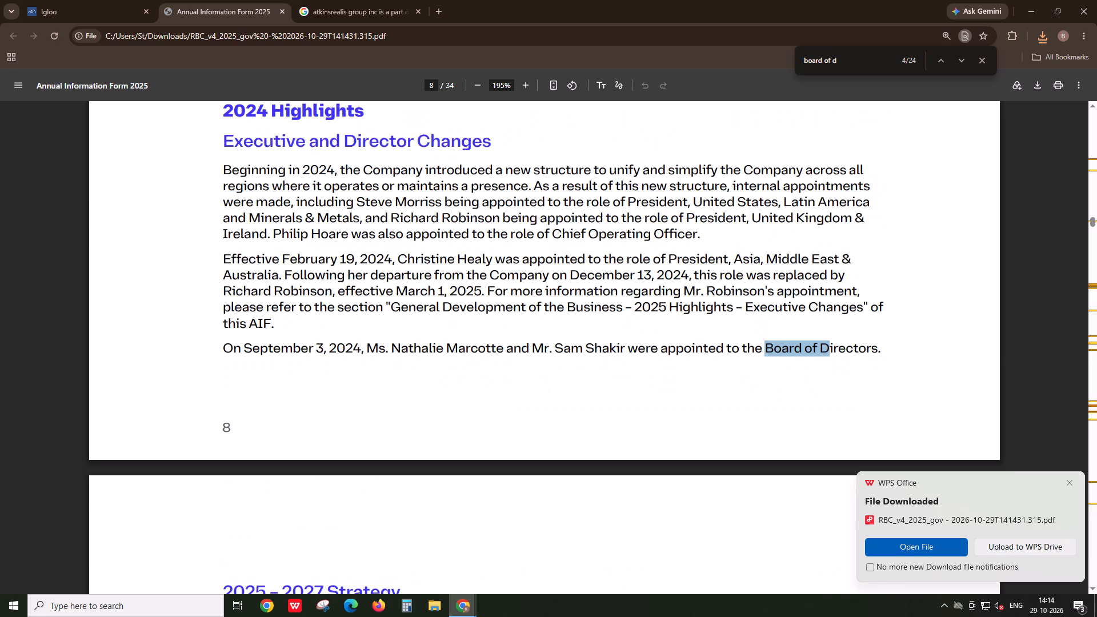
{"action": "scroll", "coordinate": [750, 430], "scroll_direction": "down", "scroll_amount": 4}
{"action": "scroll", "coordinate": [750, 430], "scroll_direction": "up", "scroll_amount": 1}
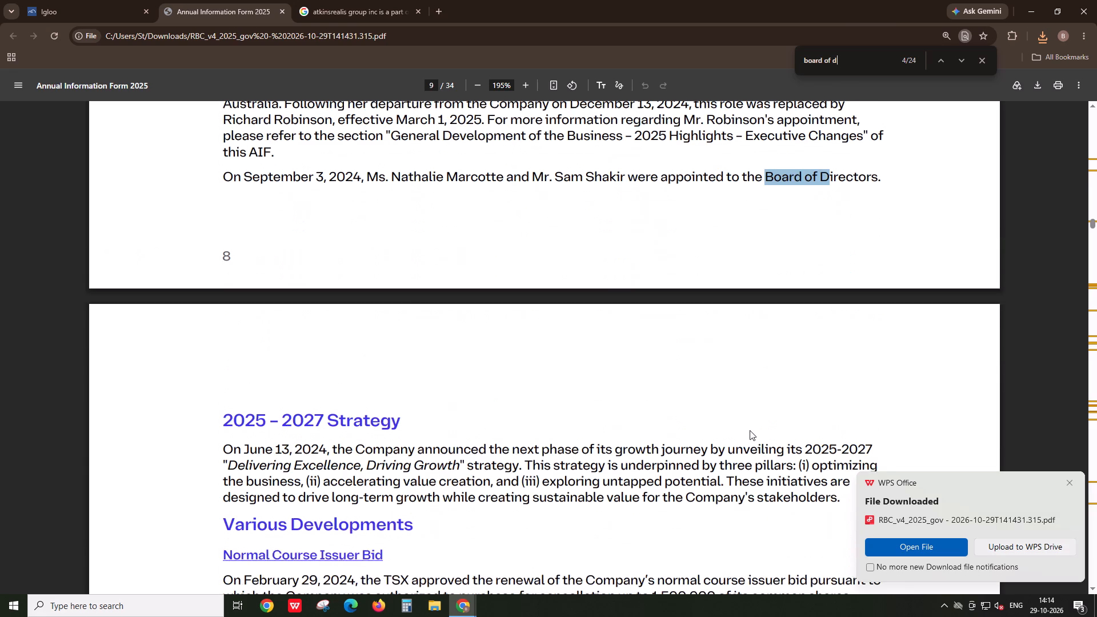
{"action": "scroll", "coordinate": [750, 430], "scroll_direction": "up", "scroll_amount": 4}
{"action": "scroll", "coordinate": [750, 430], "scroll_direction": "down", "scroll_amount": 6}
{"action": "scroll", "coordinate": [750, 430], "scroll_direction": "up", "scroll_amount": 2}
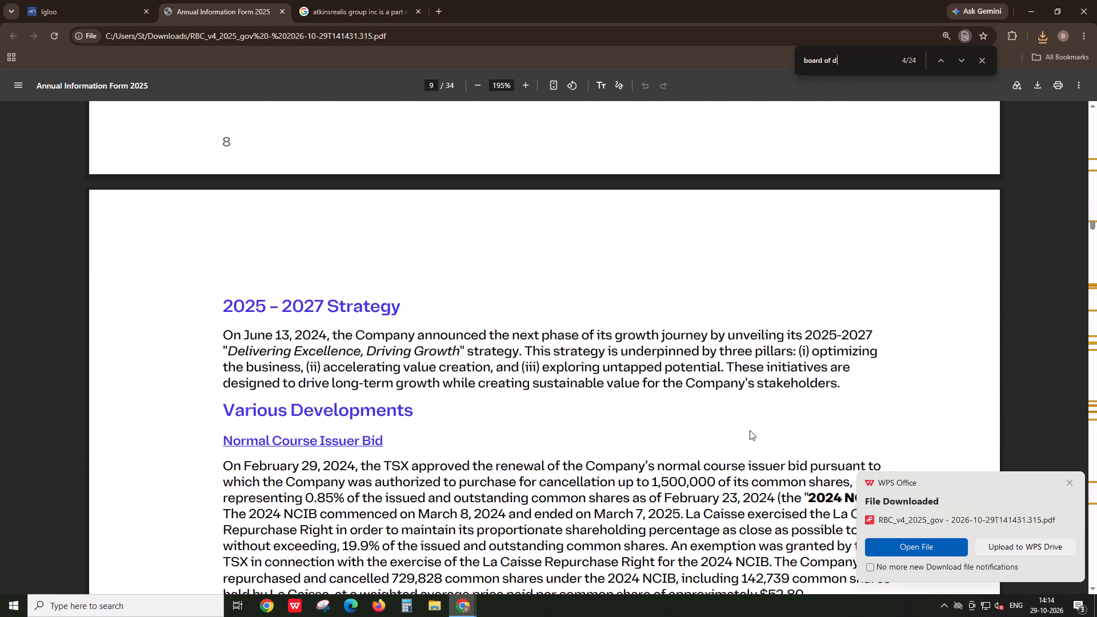
{"action": "scroll", "coordinate": [750, 430], "scroll_direction": "up", "scroll_amount": 3}
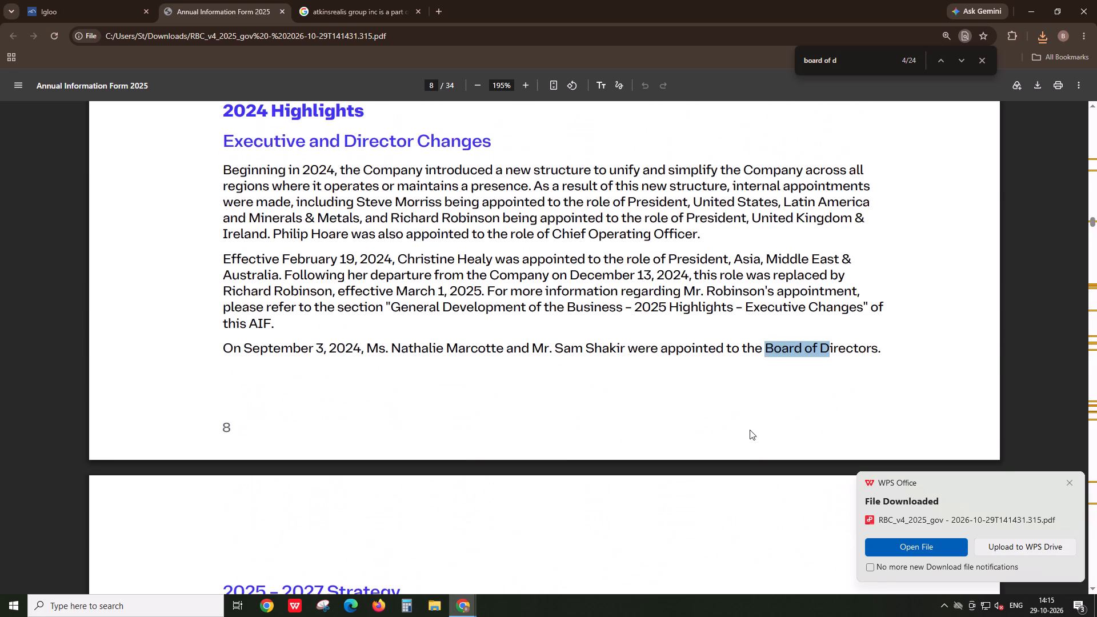
Go through the further "board of d" matches until reaching the directors table in section 7.1.
{"action": "key", "text": "Return"}
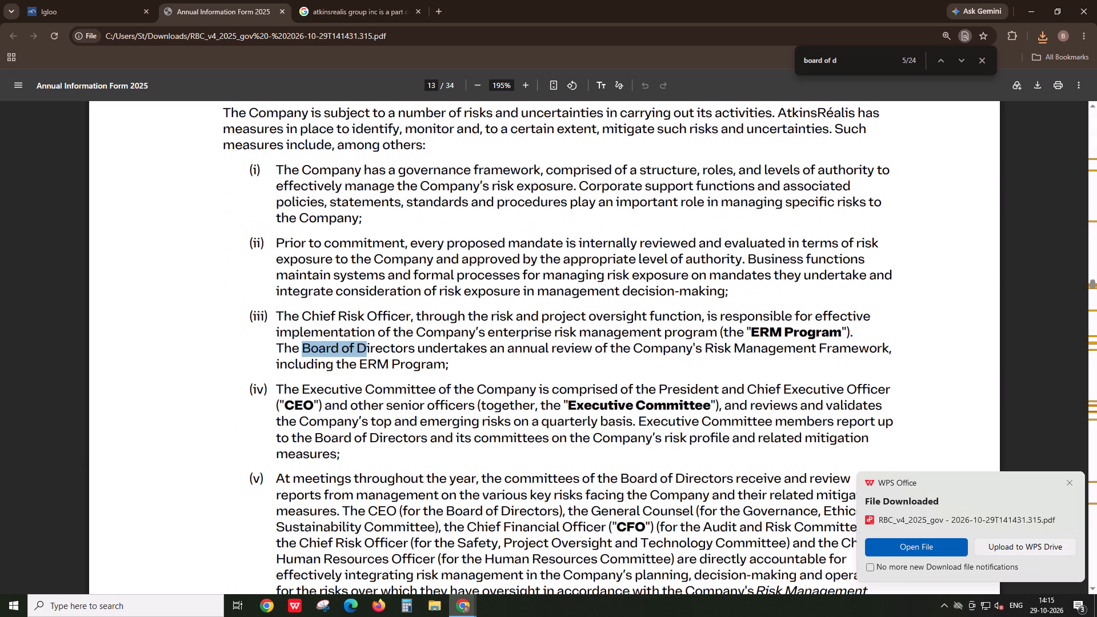
{"action": "key", "text": "Return"}
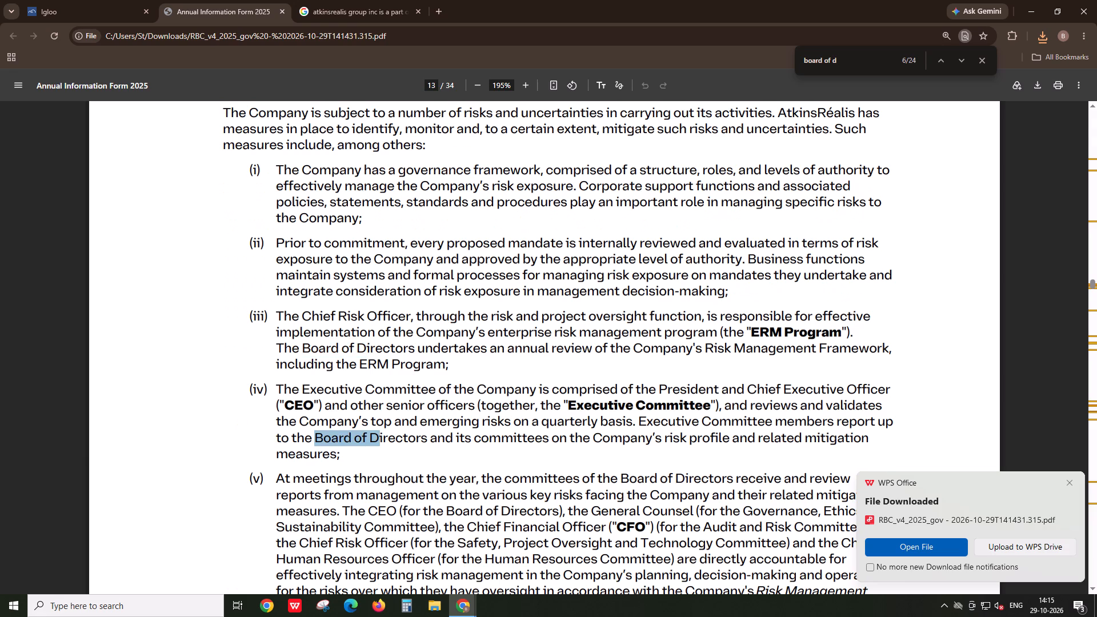
{"action": "key", "text": "Return"}
{"action": "key", "text": "Return"}
{"action": "key", "text": "Return"}
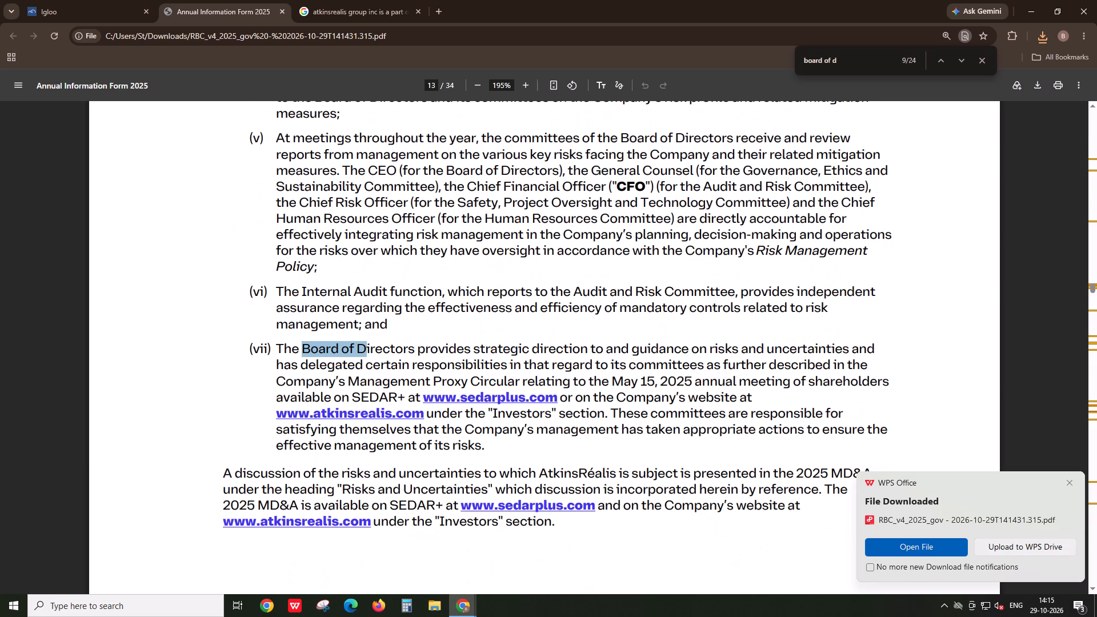
{"action": "left_click", "coordinate": [1073, 485]}
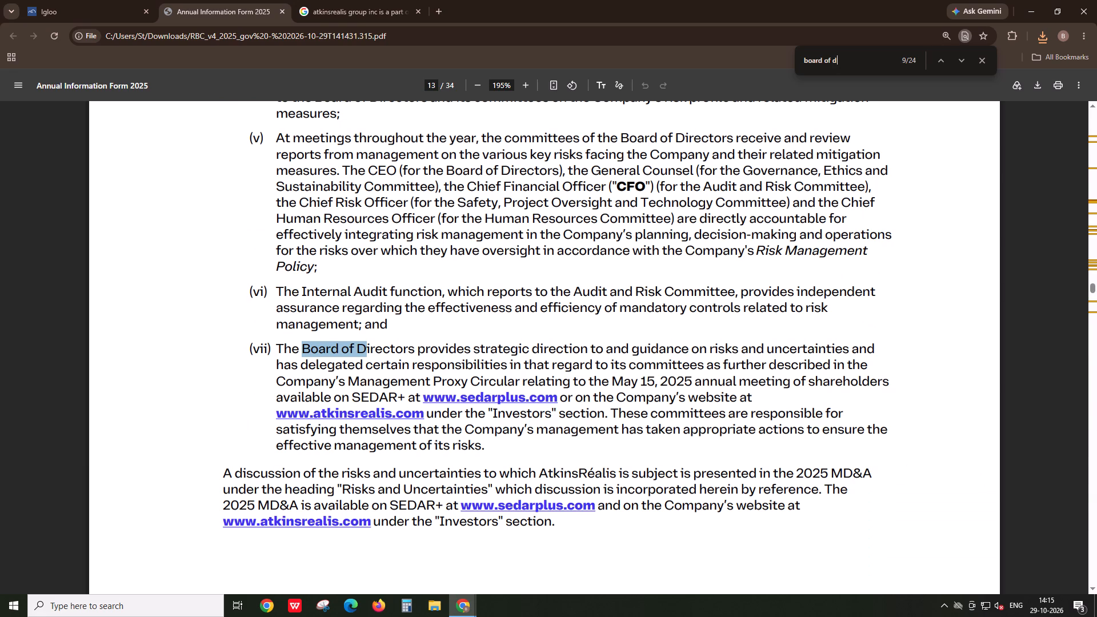
{"action": "key", "text": "Return"}
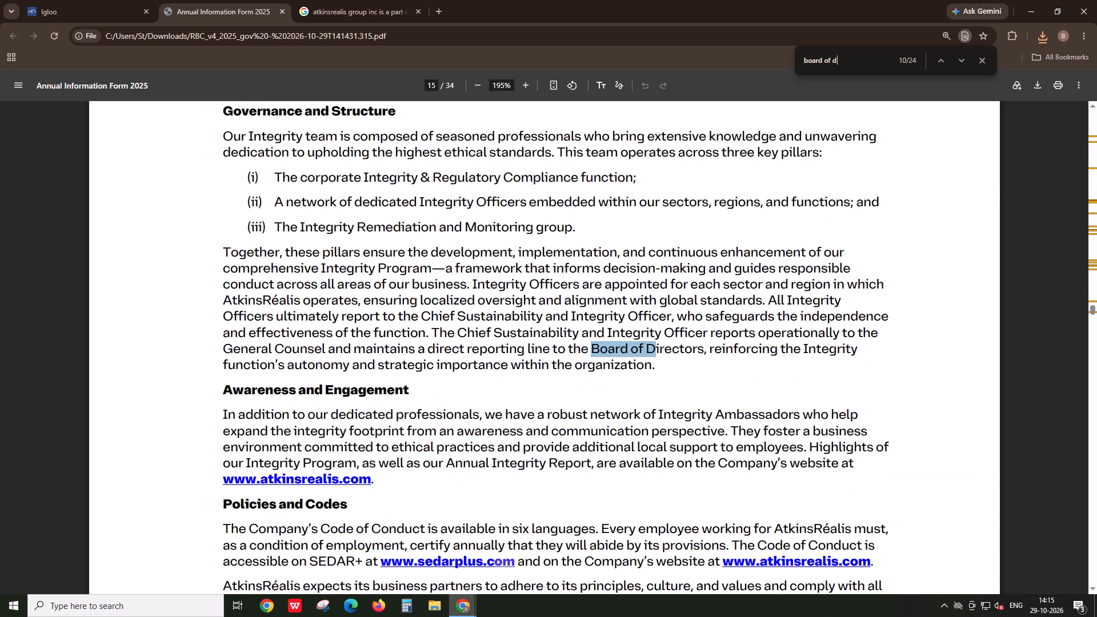
{"action": "key", "text": "Return"}
{"action": "key", "text": "Return"}
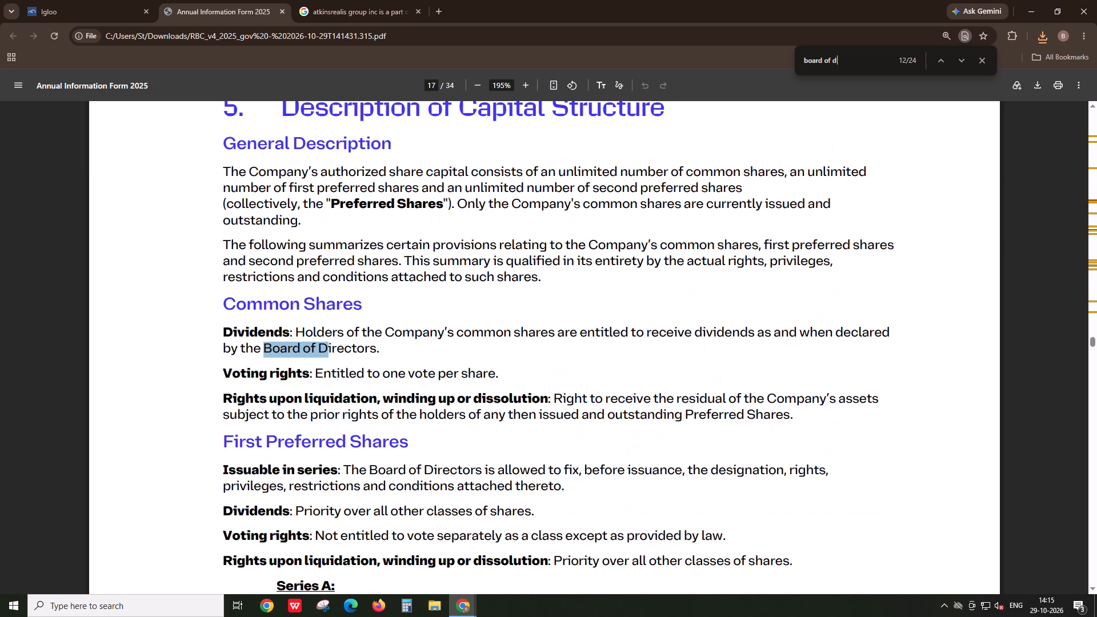
{"action": "key", "text": "Return"}
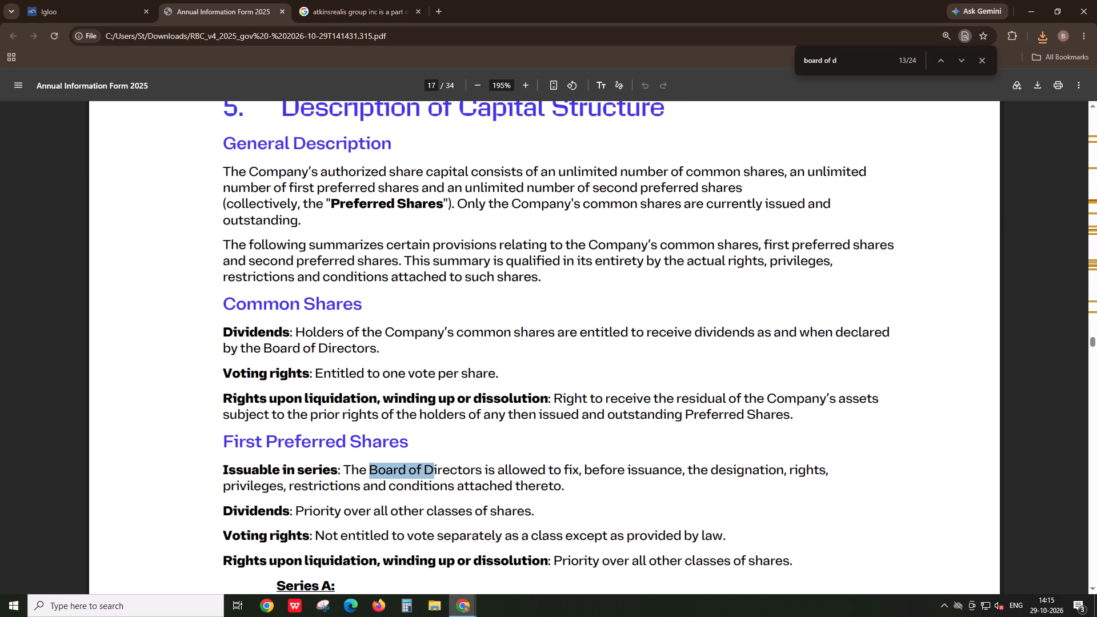
{"action": "key", "text": "Return"}
{"action": "key", "text": "Return"}
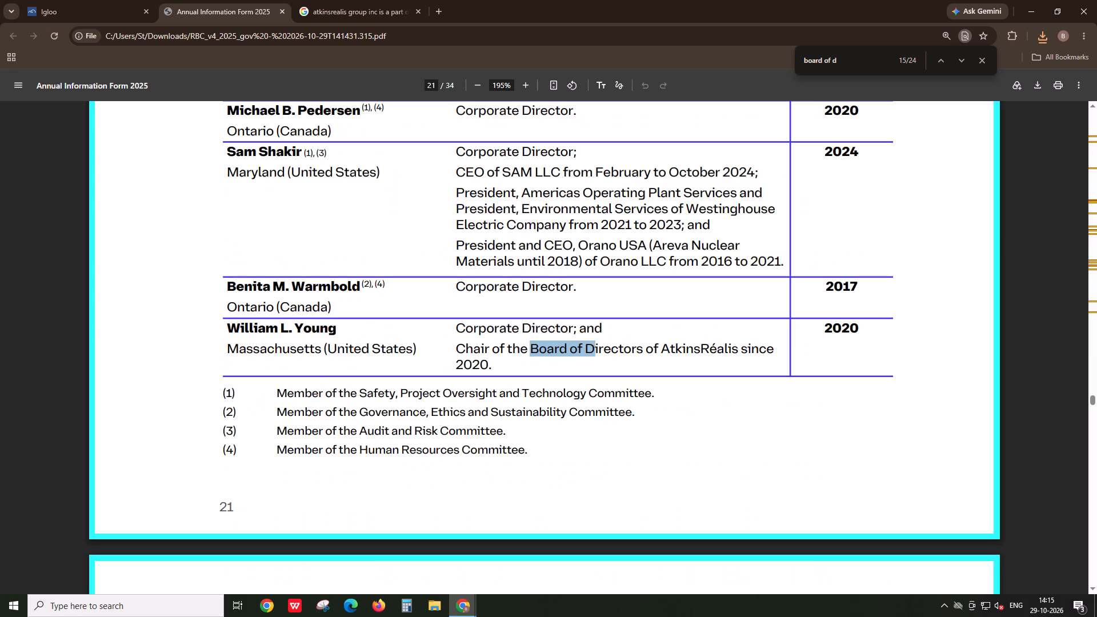
Examine the directors table on page 21 and the Board committee memberships on page 22.
{"action": "scroll", "coordinate": [317, 412], "scroll_direction": "up", "scroll_amount": 8}
{"action": "scroll", "coordinate": [312, 418], "scroll_direction": "down", "scroll_amount": 2, "text": "ctrl"}
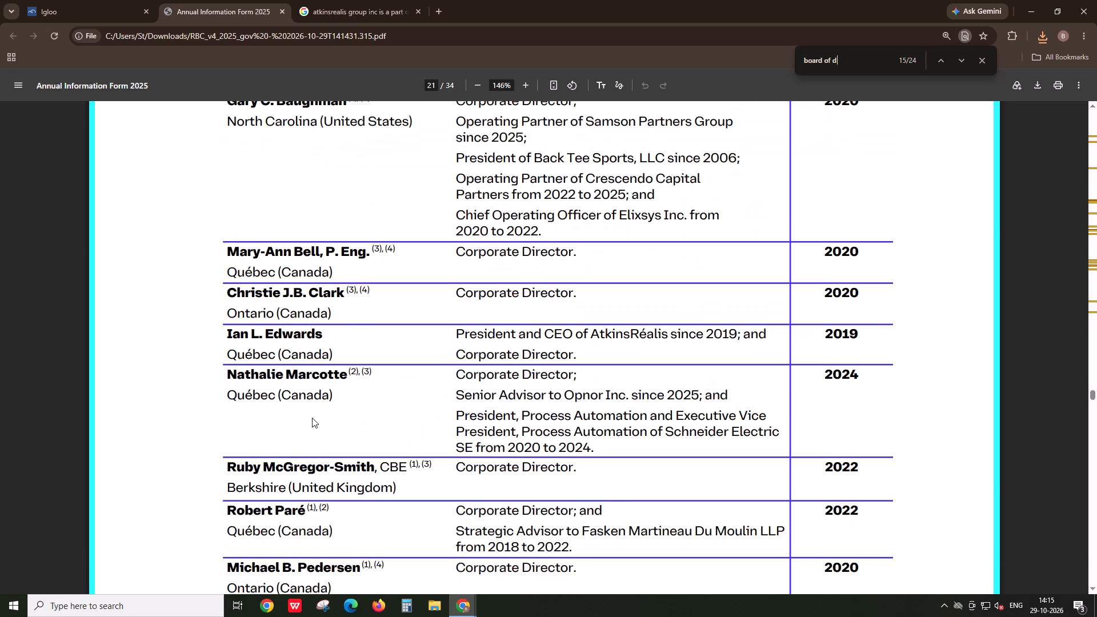
{"action": "scroll", "coordinate": [550, 526], "scroll_direction": "up", "scroll_amount": 2, "text": "ctrl"}
{"action": "scroll", "coordinate": [442, 491], "scroll_direction": "up", "scroll_amount": 3}
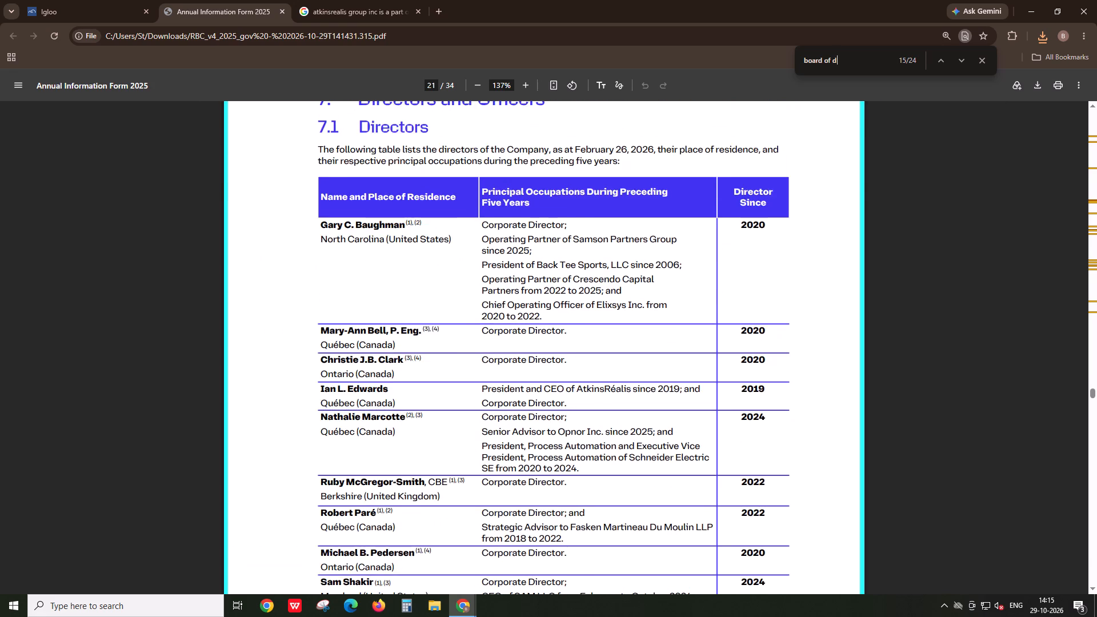
{"action": "scroll", "coordinate": [429, 490], "scroll_direction": "down", "scroll_amount": 14}
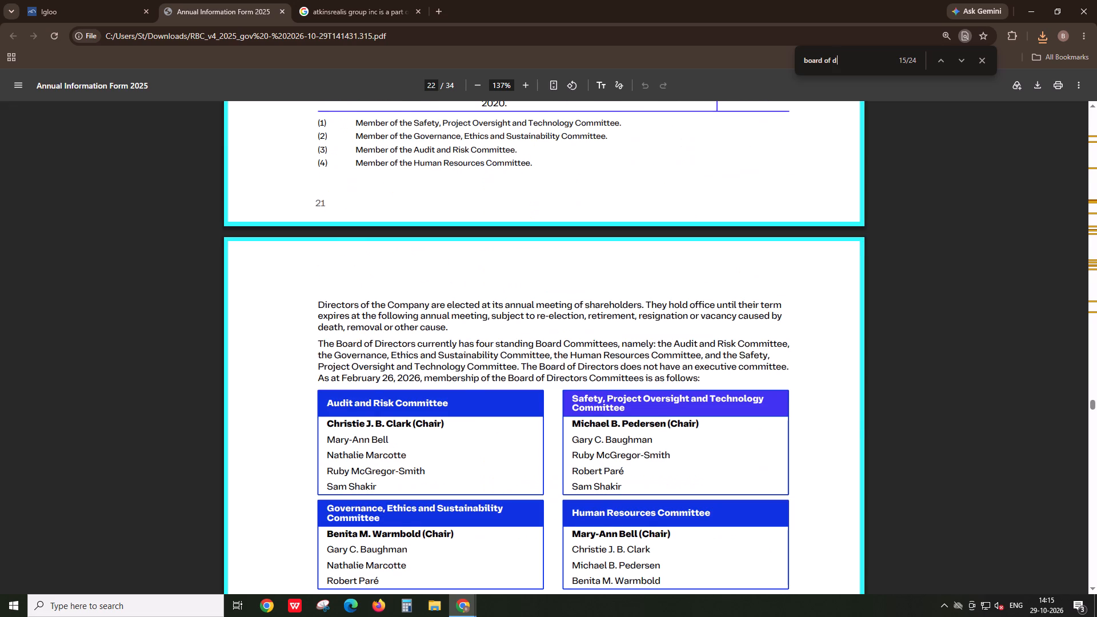
{"action": "scroll", "coordinate": [429, 490], "scroll_direction": "up", "scroll_amount": 11}
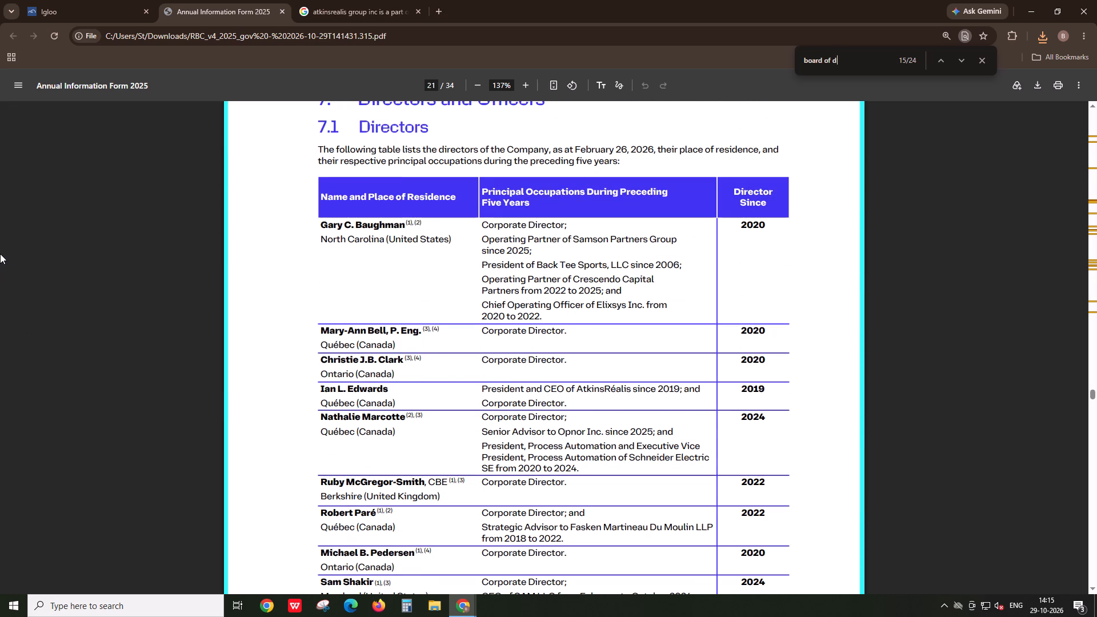
{"action": "scroll", "coordinate": [0, 254], "scroll_direction": "down", "scroll_amount": 8}
{"action": "scroll", "coordinate": [742, 384], "scroll_direction": "down", "scroll_amount": 6}
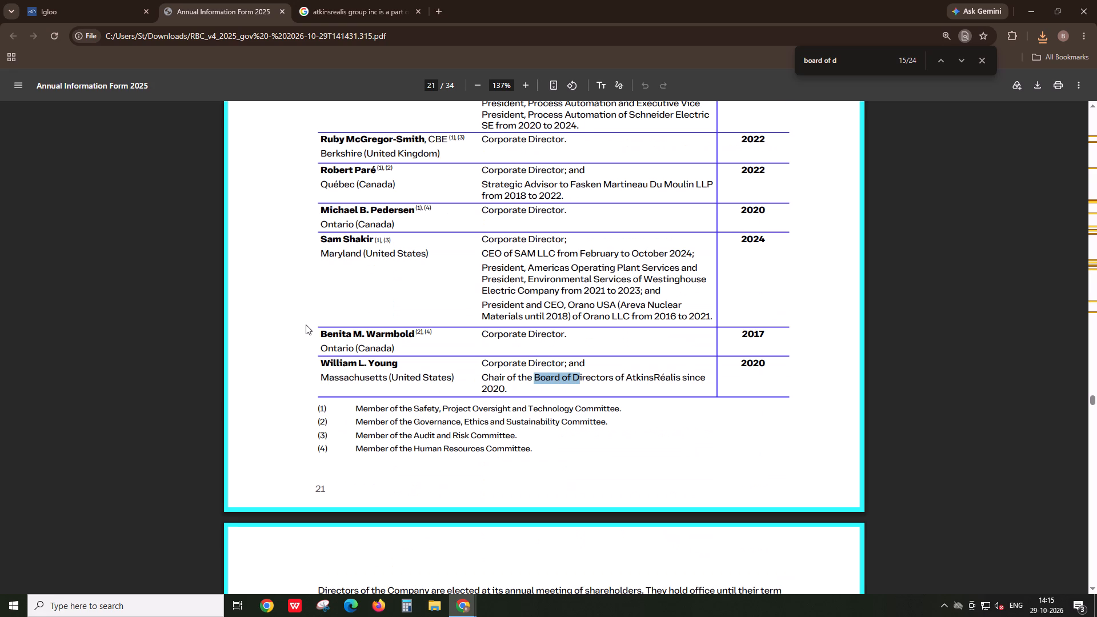
{"action": "scroll", "coordinate": [306, 324], "scroll_direction": "up", "scroll_amount": 6}
{"action": "scroll", "coordinate": [306, 324], "scroll_direction": "down", "scroll_amount": 1}
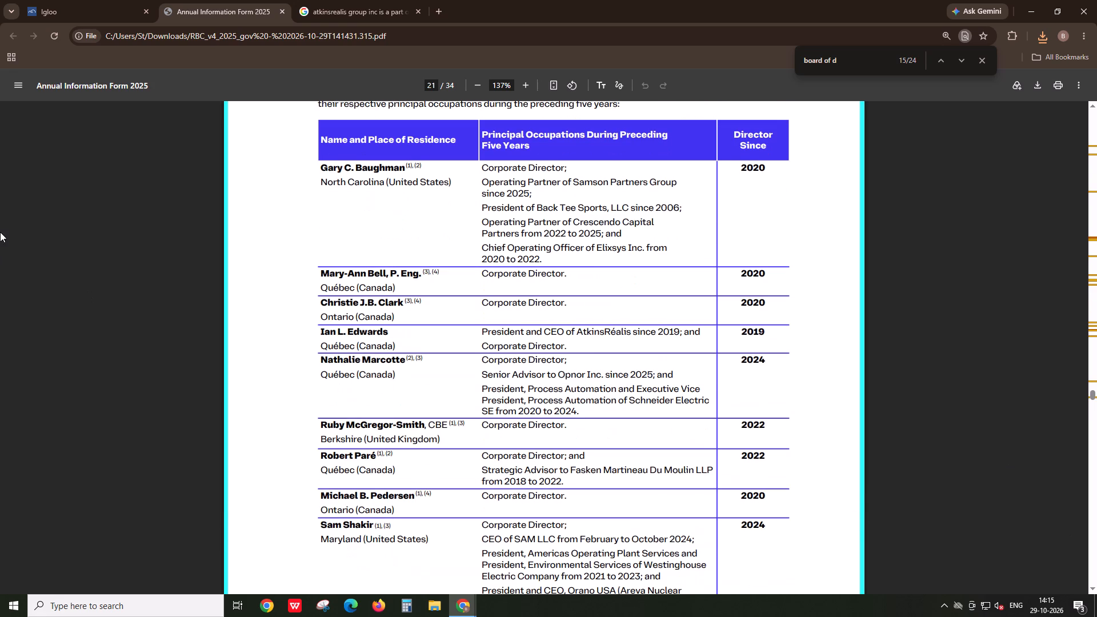
Return to the Igloo task, expand Board_nonexecutive in the Board Composition section and open its explanation.
{"action": "left_click", "coordinate": [325, 0]}
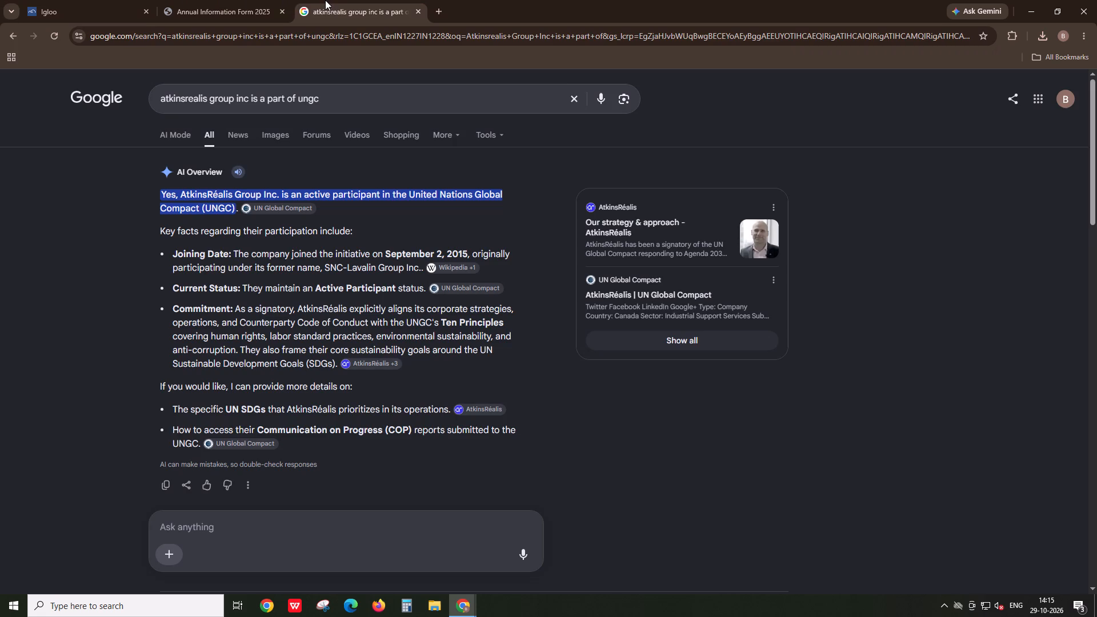
{"action": "left_click", "coordinate": [93, 0]}
{"action": "left_click", "coordinate": [634, 278]}
{"action": "double_click", "coordinate": [625, 290]}
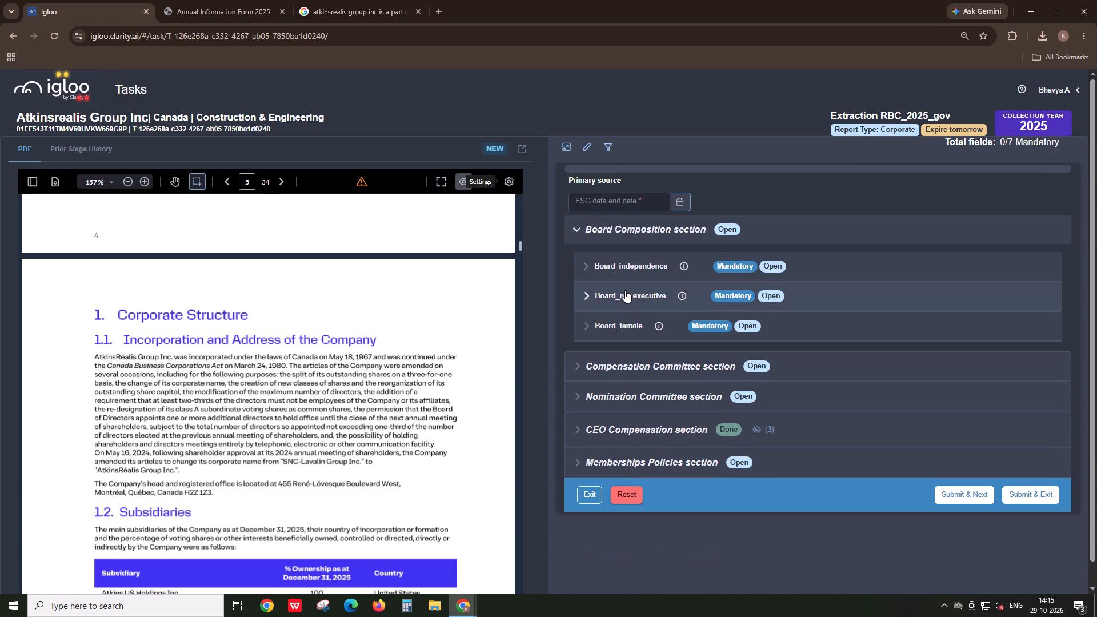
{"action": "left_click", "coordinate": [628, 298]}
{"action": "left_click", "coordinate": [644, 341]}
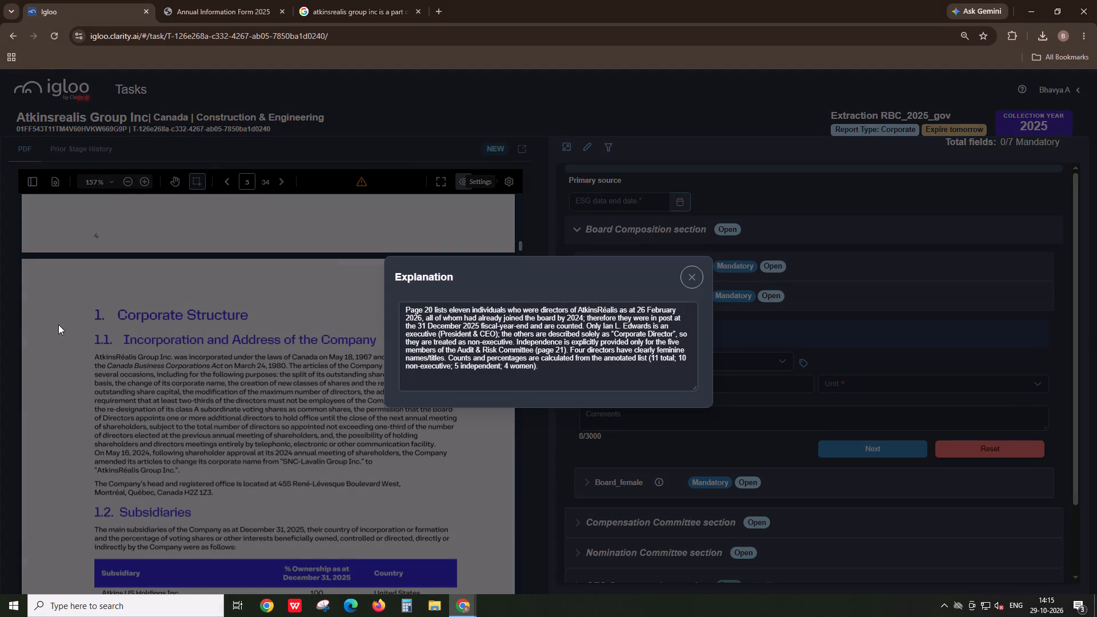
Check page 20 and the start of the directors table in the Annual Information Form against the Igloo explanation.
{"action": "left_click", "coordinate": [215, 0]}
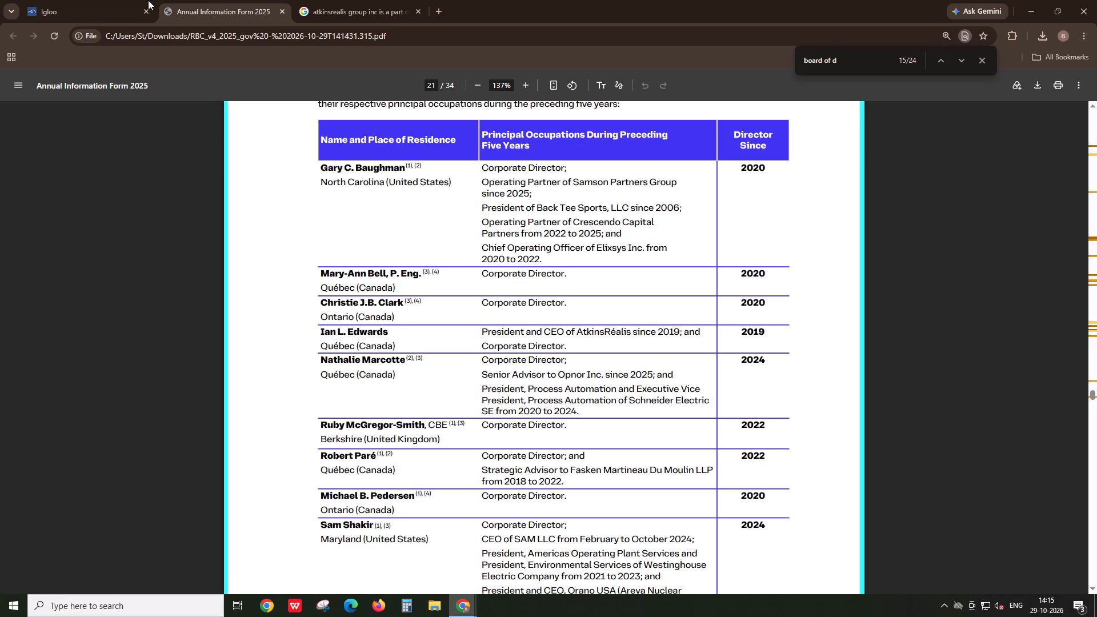
{"action": "scroll", "coordinate": [389, 422], "scroll_direction": "up", "scroll_amount": 7}
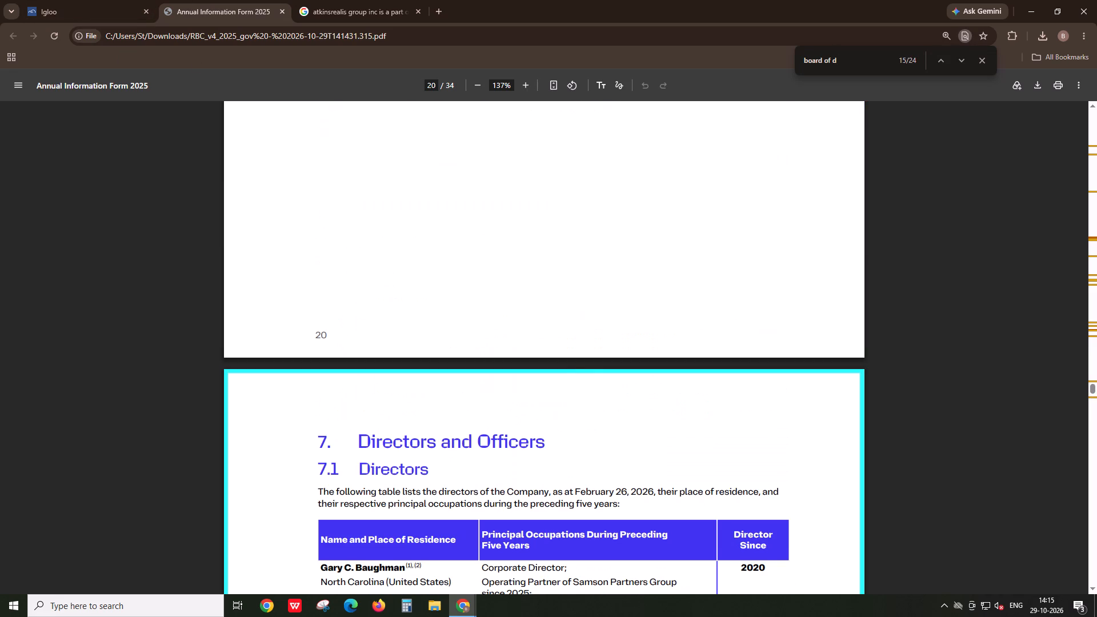
{"action": "scroll", "coordinate": [389, 422], "scroll_direction": "up", "scroll_amount": 13}
{"action": "scroll", "coordinate": [389, 422], "scroll_direction": "down", "scroll_amount": 2}
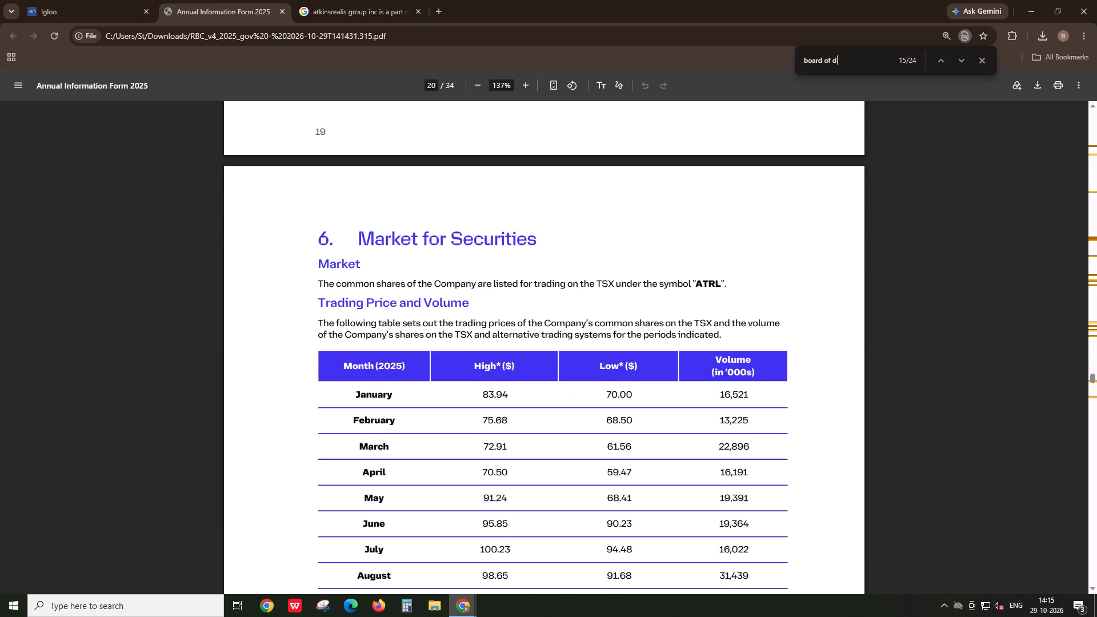
{"action": "scroll", "coordinate": [372, 423], "scroll_direction": "down", "scroll_amount": 8}
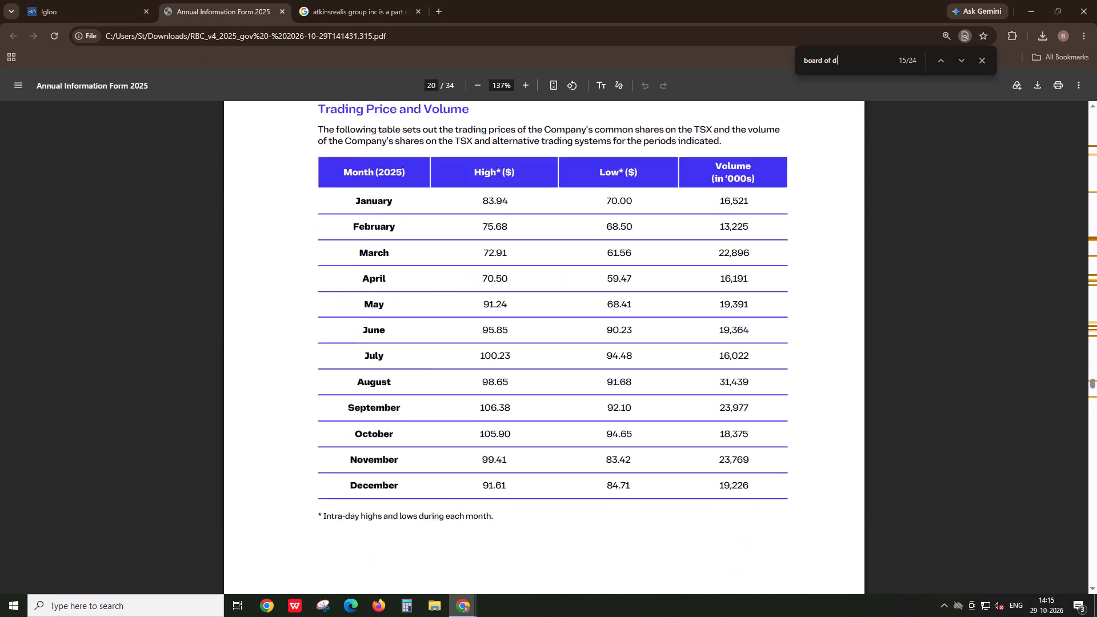
{"action": "scroll", "coordinate": [372, 423], "scroll_direction": "down", "scroll_amount": 8}
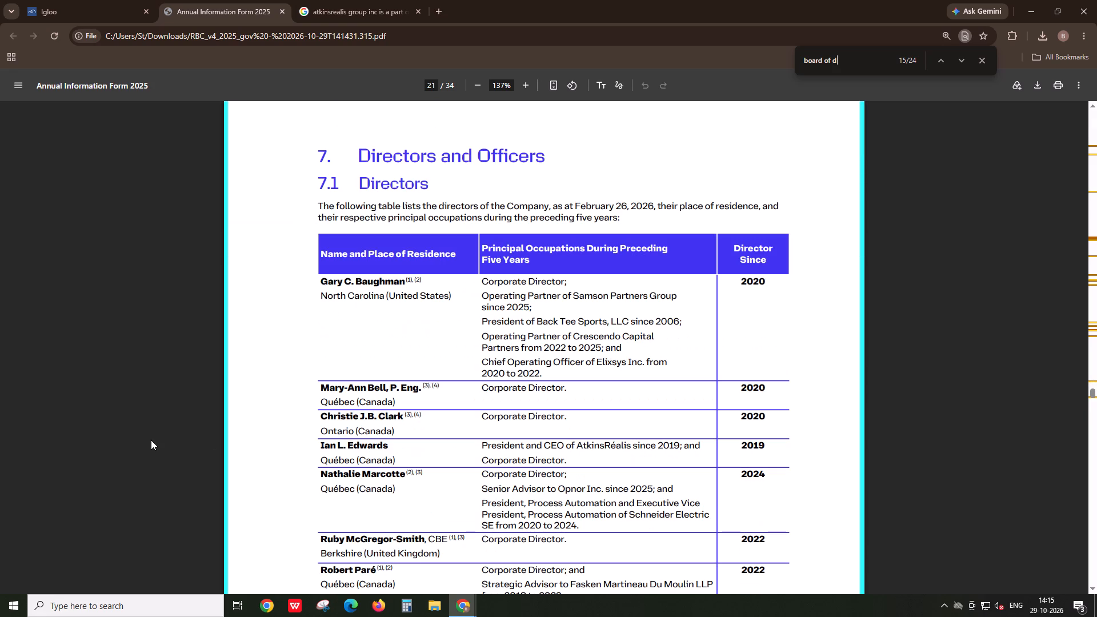
Compare the directors table on page 21 of the Annual Information Form with the Igloo explanation for Board_nonexecutive.
{"action": "left_click", "coordinate": [147, 0]}
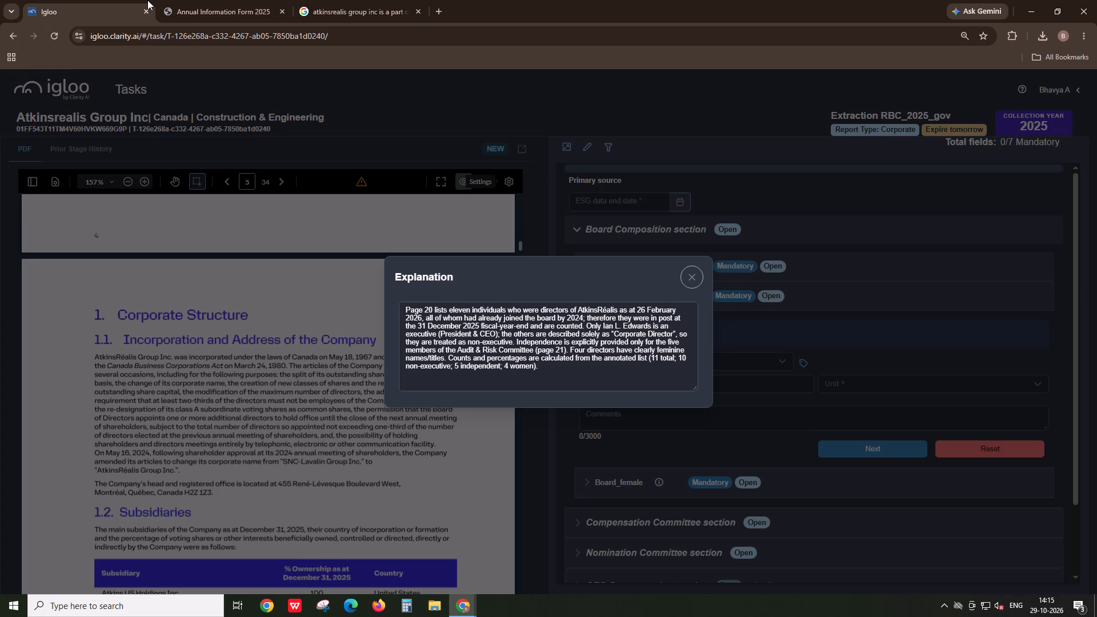
{"action": "left_click", "coordinate": [170, 0]}
{"action": "scroll", "coordinate": [399, 433], "scroll_direction": "down", "scroll_amount": 2}
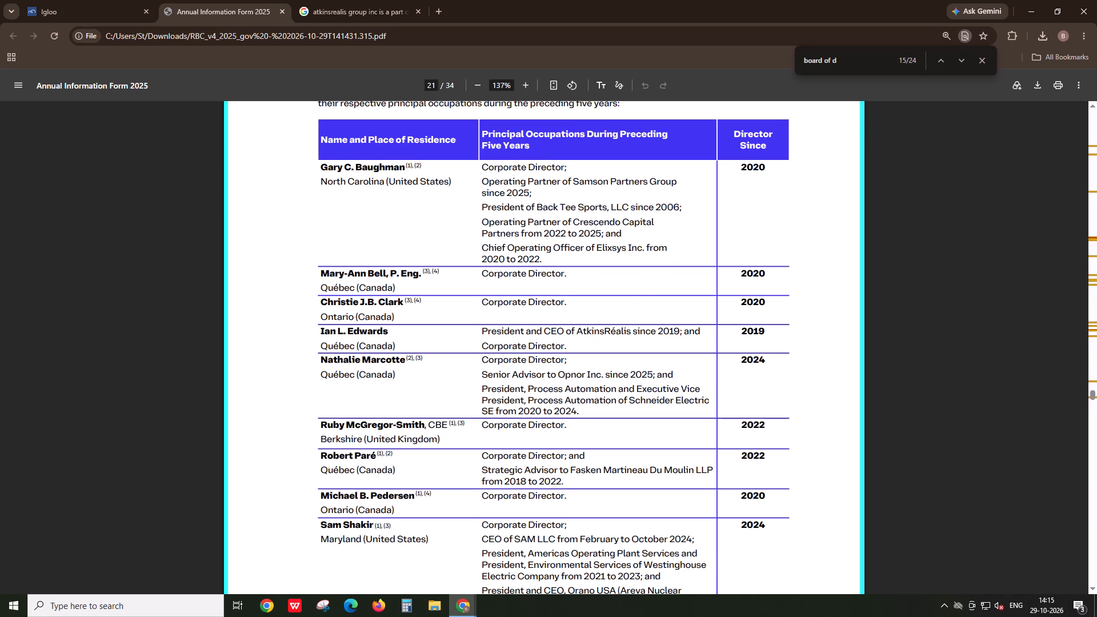
{"action": "scroll", "coordinate": [351, 531], "scroll_direction": "down", "scroll_amount": 3}
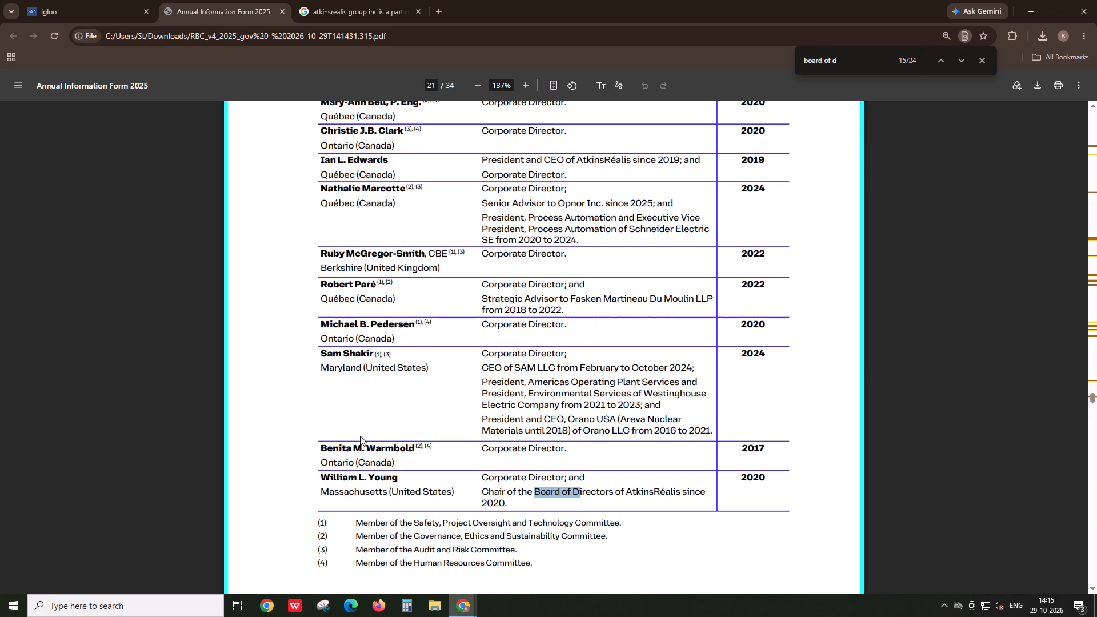
{"action": "left_click", "coordinate": [146, 0]}
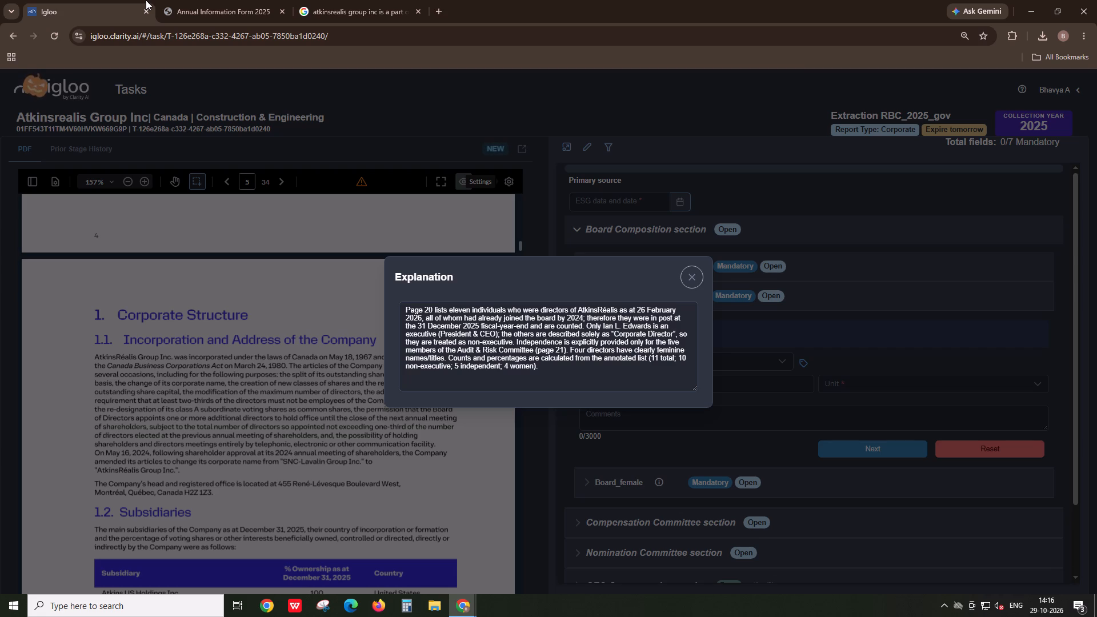
{"action": "left_click", "coordinate": [215, 0]}
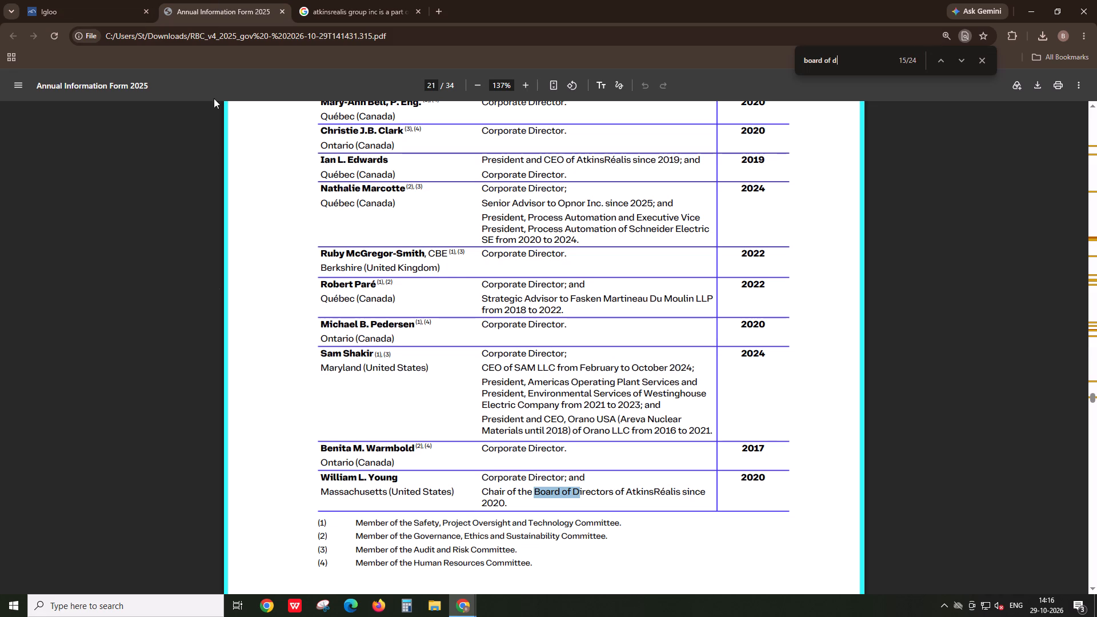
Search the Governance Quantitative Metrics Methodology for "corporate dir" and read the Corporate Directors guidance on page 129, including Q2.
{"action": "key", "text": "alt+Tab"}
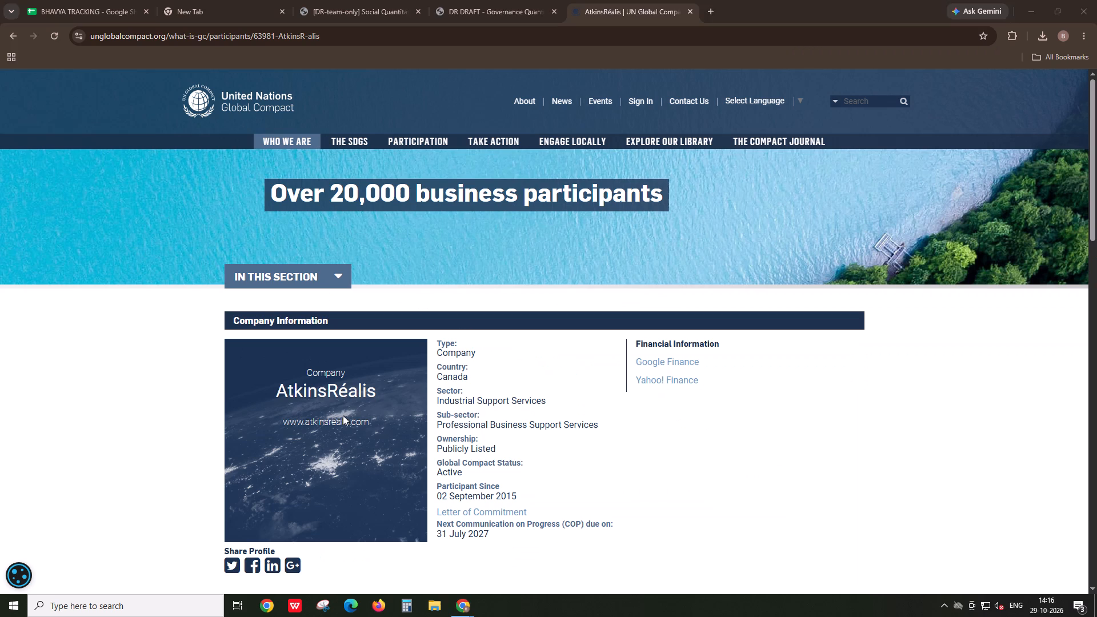
{"action": "left_click", "coordinate": [537, 0]}
{"action": "key", "text": "ctrl+f"}
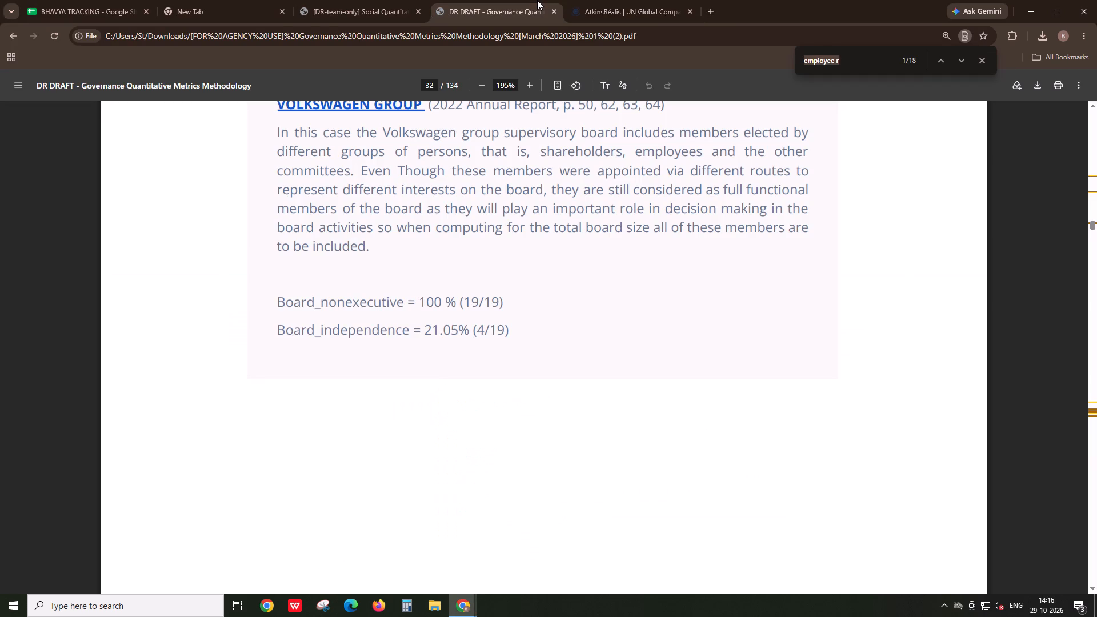
{"action": "type", "text": "corporate dir"}
{"action": "key", "text": "Return"}
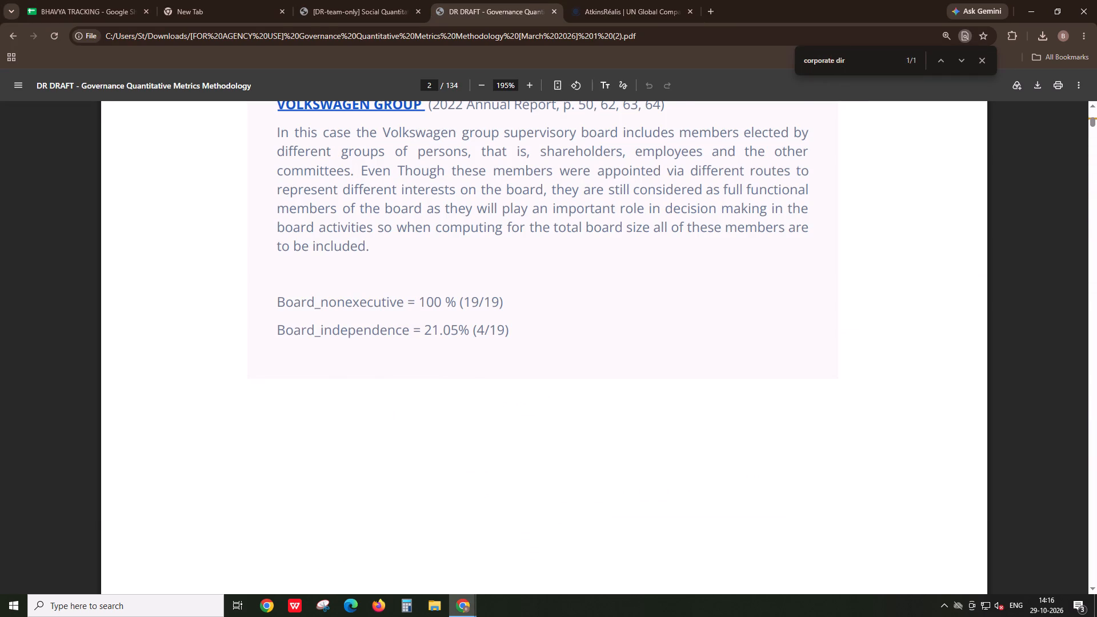
{"action": "key", "text": "Return"}
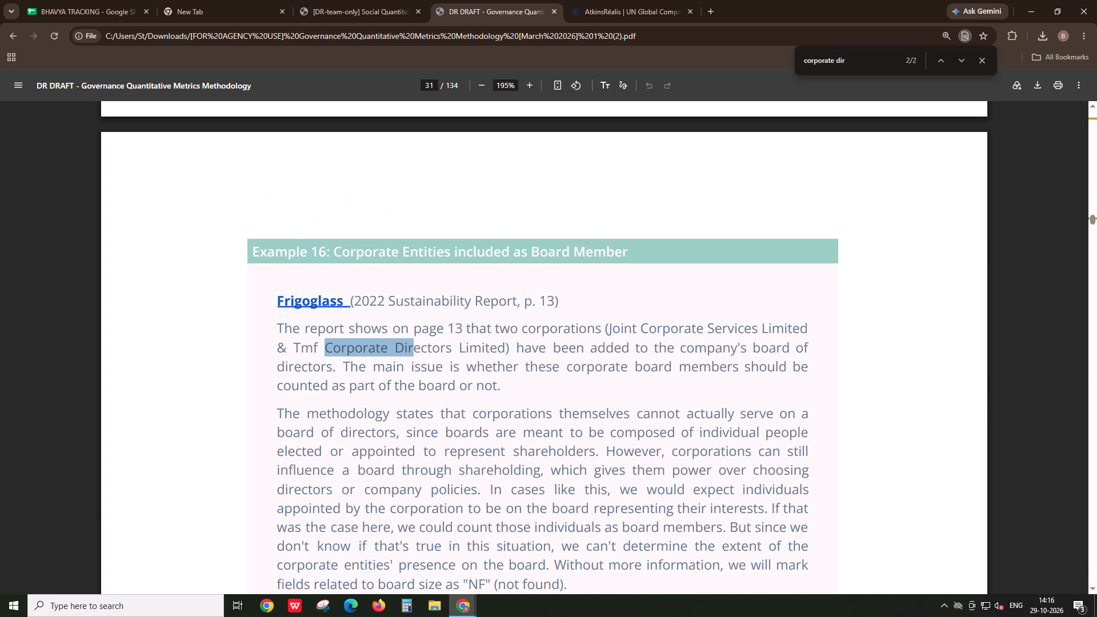
{"action": "key", "text": "Return"}
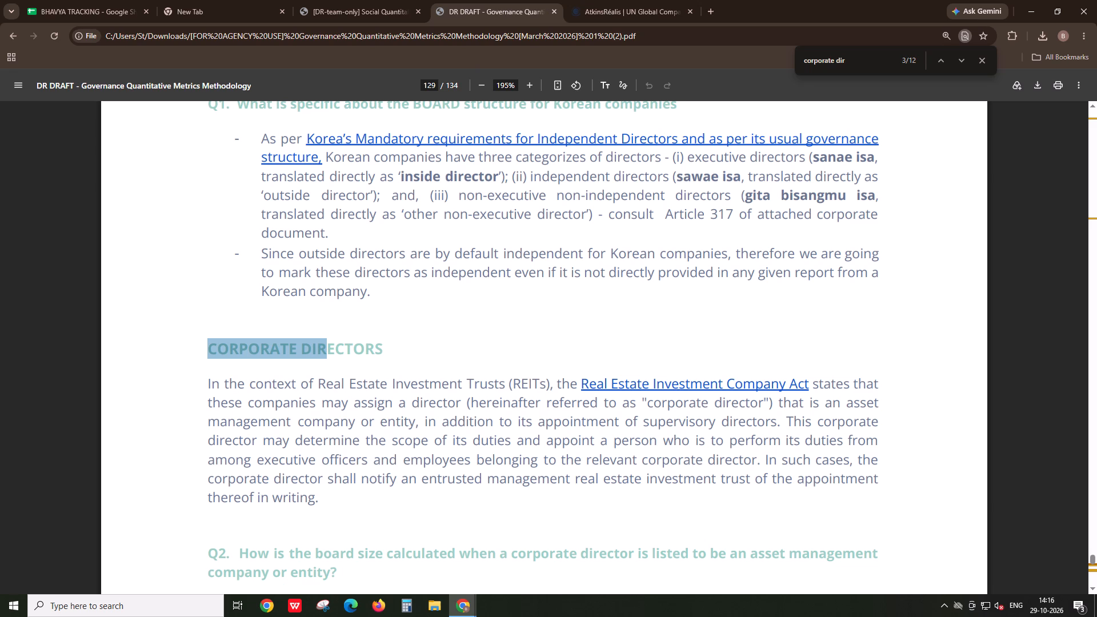
{"action": "key", "text": "alt+Tab"}
{"action": "key", "text": "alt+Tab"}
{"action": "scroll", "coordinate": [170, 331], "scroll_direction": "down", "scroll_amount": 5}
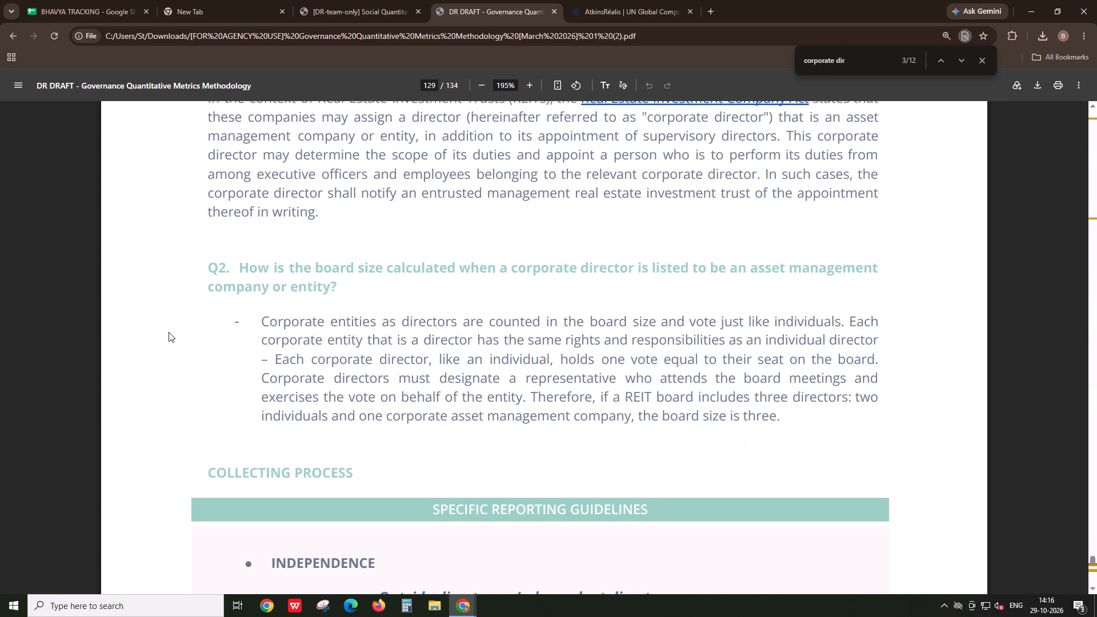
Go through the remaining "corporate dir" matches in the methodology and examine the SK REIT example on pages 130 and 131.
{"action": "key", "text": "Return"}
{"action": "key", "text": "Return"}
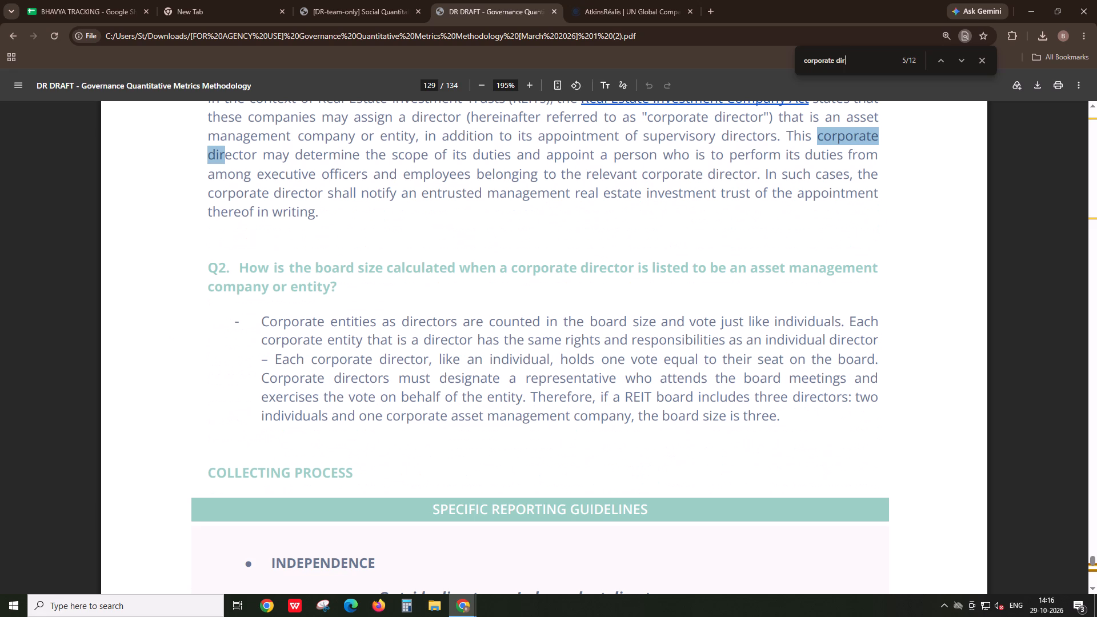
{"action": "key", "text": "Return"}
{"action": "key", "text": "Return"}
{"action": "key", "text": "Return"}
{"action": "key", "text": "Return"}
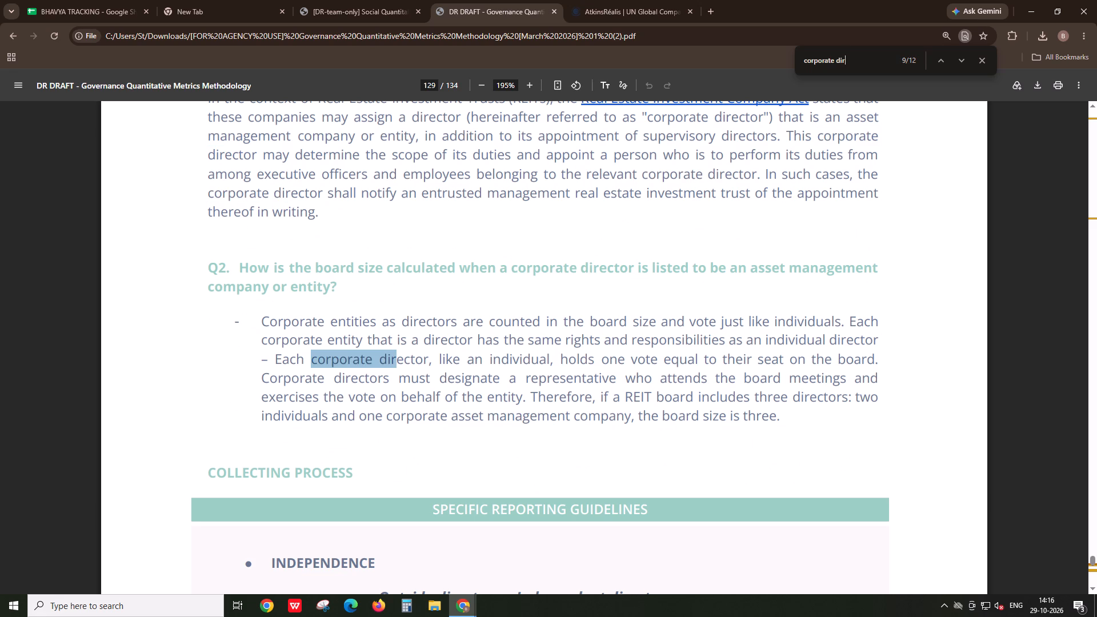
{"action": "key", "text": "Return"}
{"action": "key", "text": "Return"}
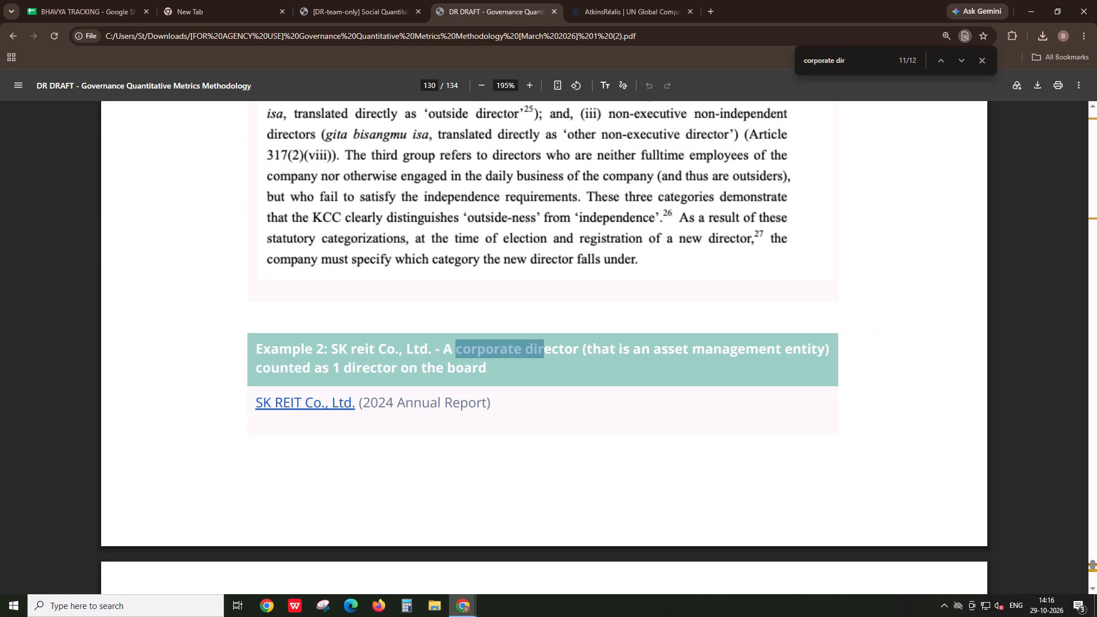
{"action": "scroll", "coordinate": [131, 407], "scroll_direction": "down", "scroll_amount": 13}
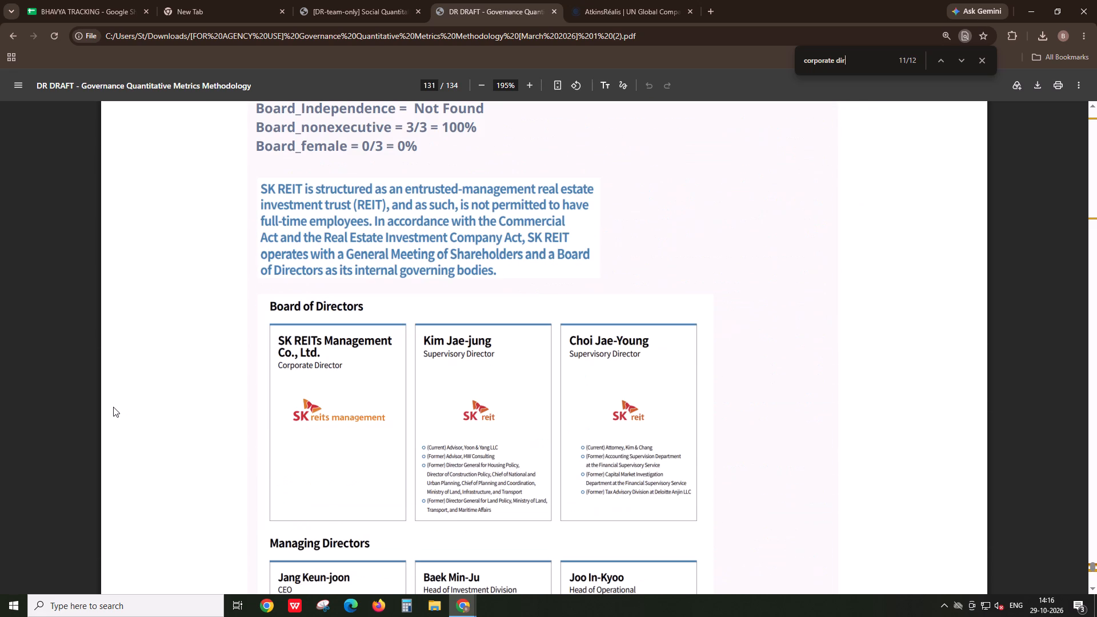
{"action": "scroll", "coordinate": [78, 451], "scroll_direction": "up", "scroll_amount": 1}
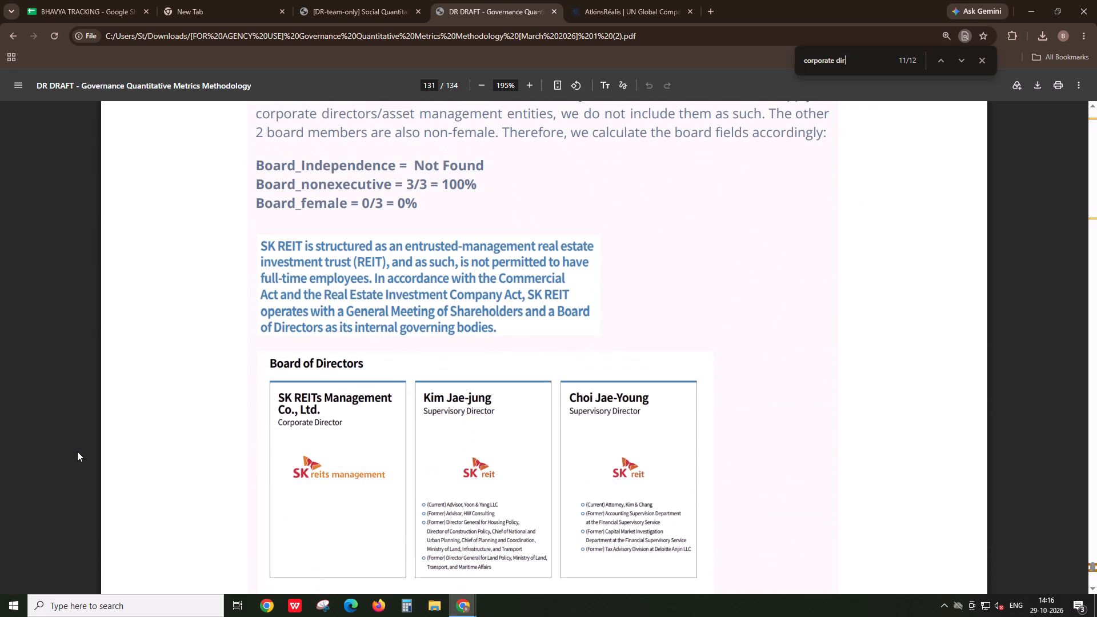
{"action": "key", "text": "Return"}
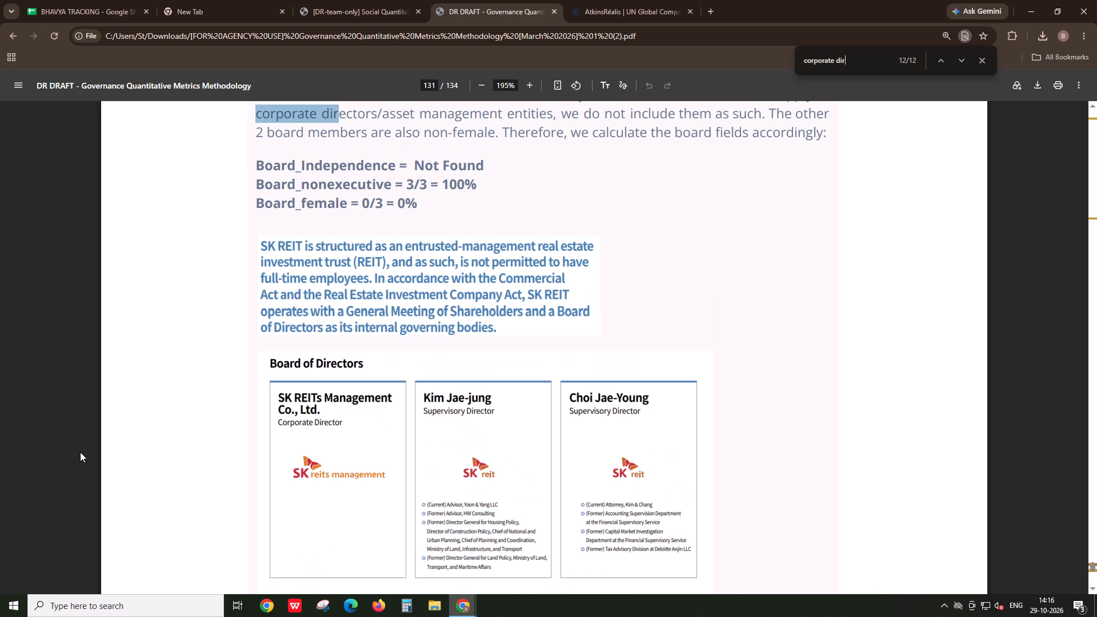
{"action": "scroll", "coordinate": [483, 443], "scroll_direction": "up", "scroll_amount": 2}
Return to the Annual Information Form and recheck the directors' occupations and start years against the Igloo explanation.
{"action": "key", "text": "alt+Tab"}
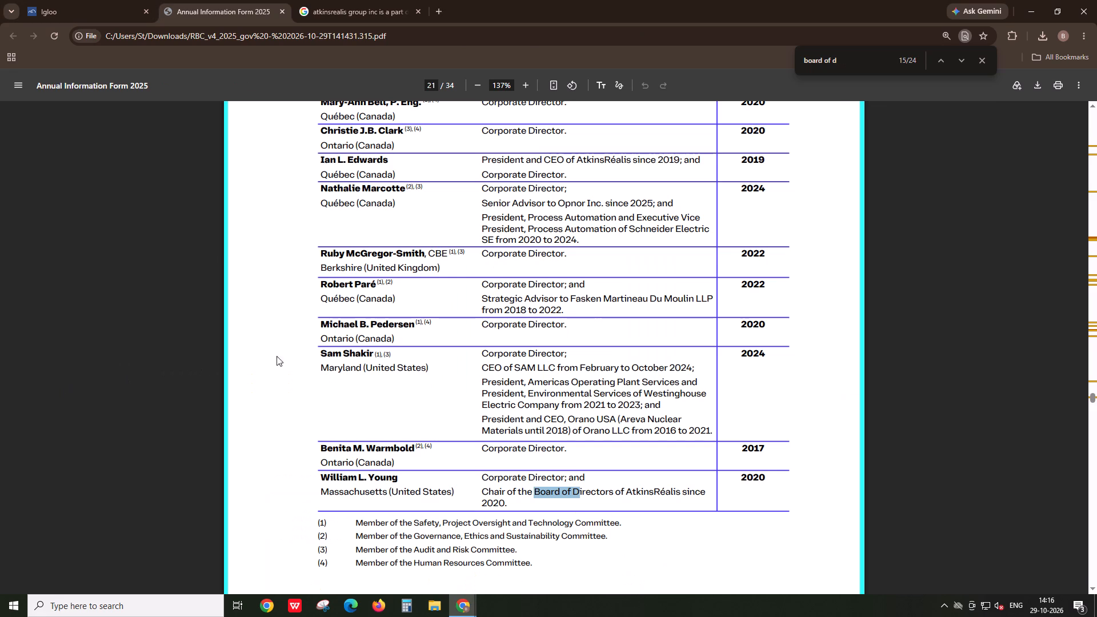
{"action": "scroll", "coordinate": [501, 424], "scroll_direction": "up", "scroll_amount": 1}
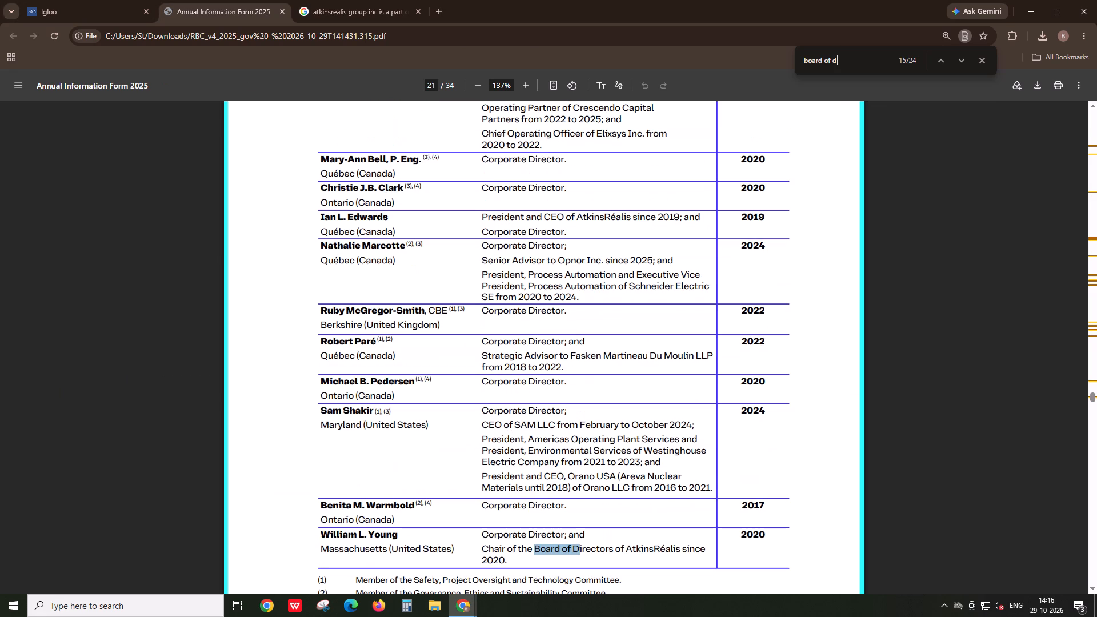
{"action": "scroll", "coordinate": [487, 173], "scroll_direction": "up", "scroll_amount": 2}
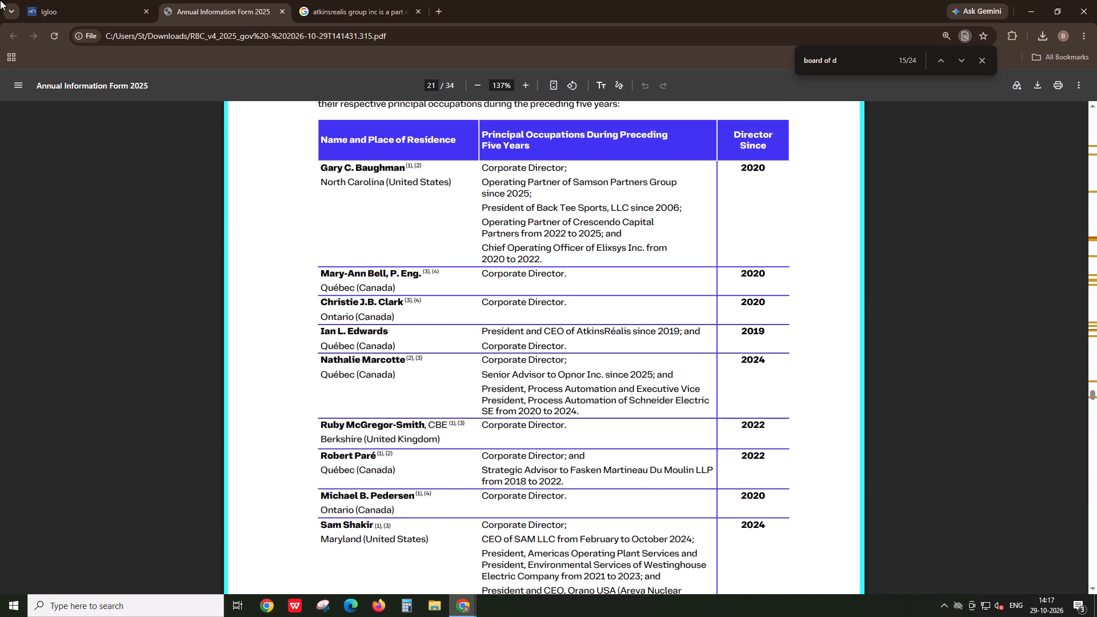
{"action": "left_click", "coordinate": [57, 0]}
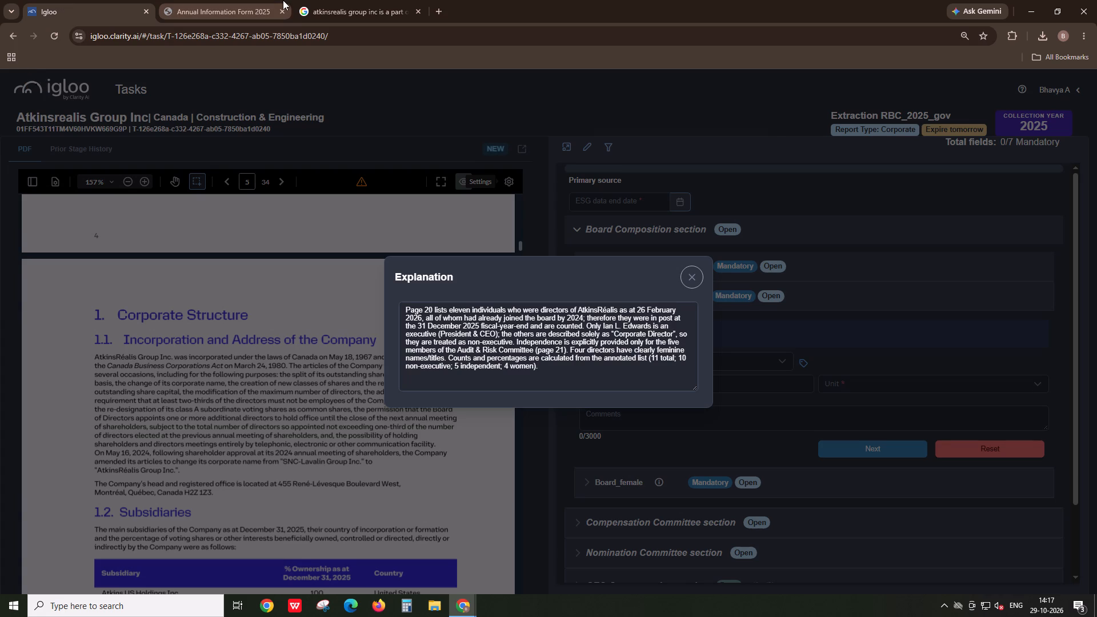
{"action": "left_click", "coordinate": [283, 0]}
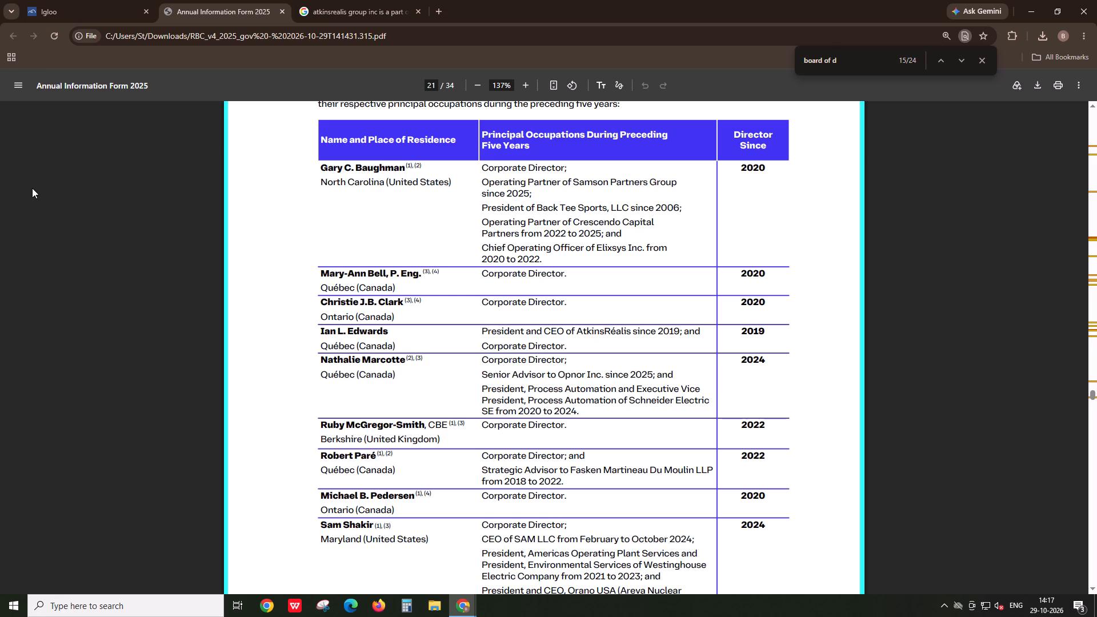
{"action": "scroll", "coordinate": [32, 188], "scroll_direction": "down", "scroll_amount": 5}
{"action": "scroll", "coordinate": [32, 188], "scroll_direction": "up", "scroll_amount": 2}
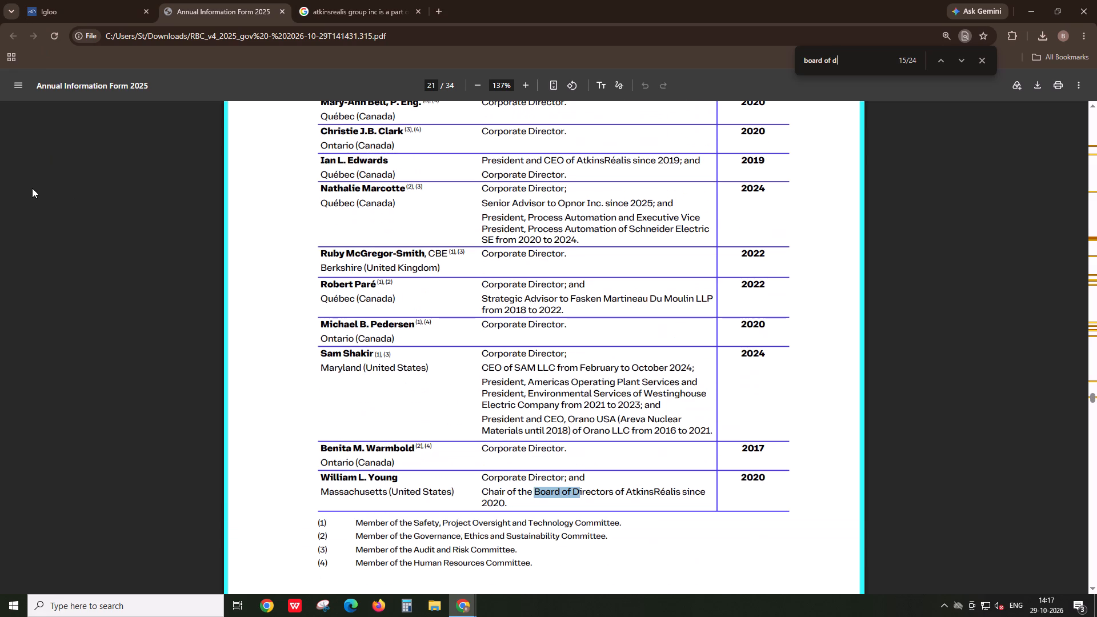
Examine the Board committee memberships and the Composition of Audit and Risk Committee text on page 22.
{"action": "scroll", "coordinate": [32, 188], "scroll_direction": "down", "scroll_amount": 10}
{"action": "scroll", "coordinate": [32, 188], "scroll_direction": "up", "scroll_amount": 2}
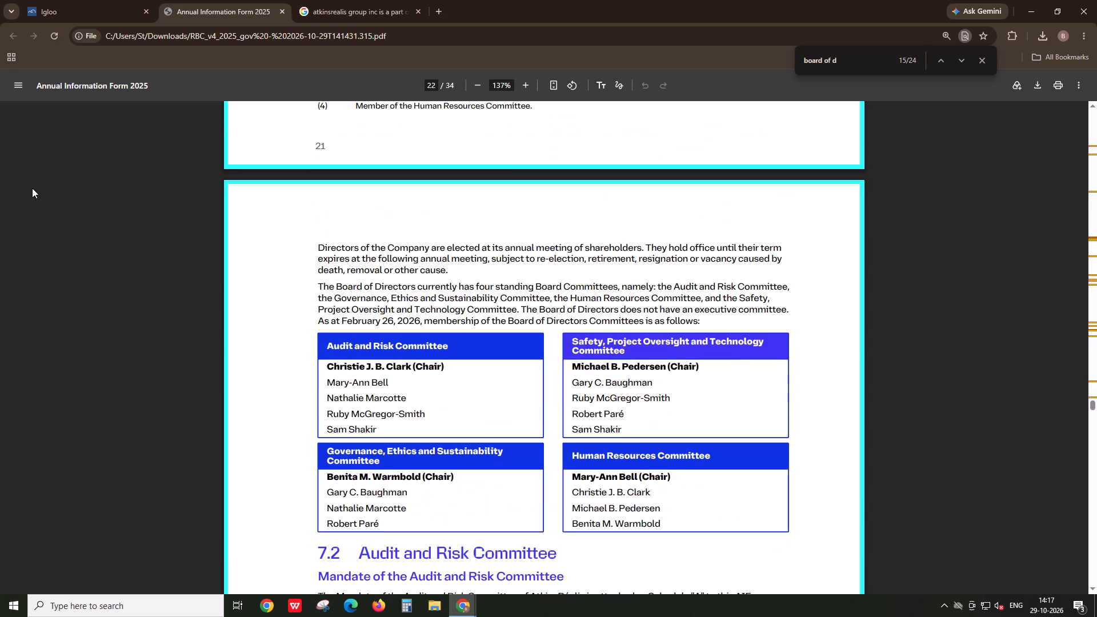
{"action": "scroll", "coordinate": [32, 188], "scroll_direction": "down", "scroll_amount": 1}
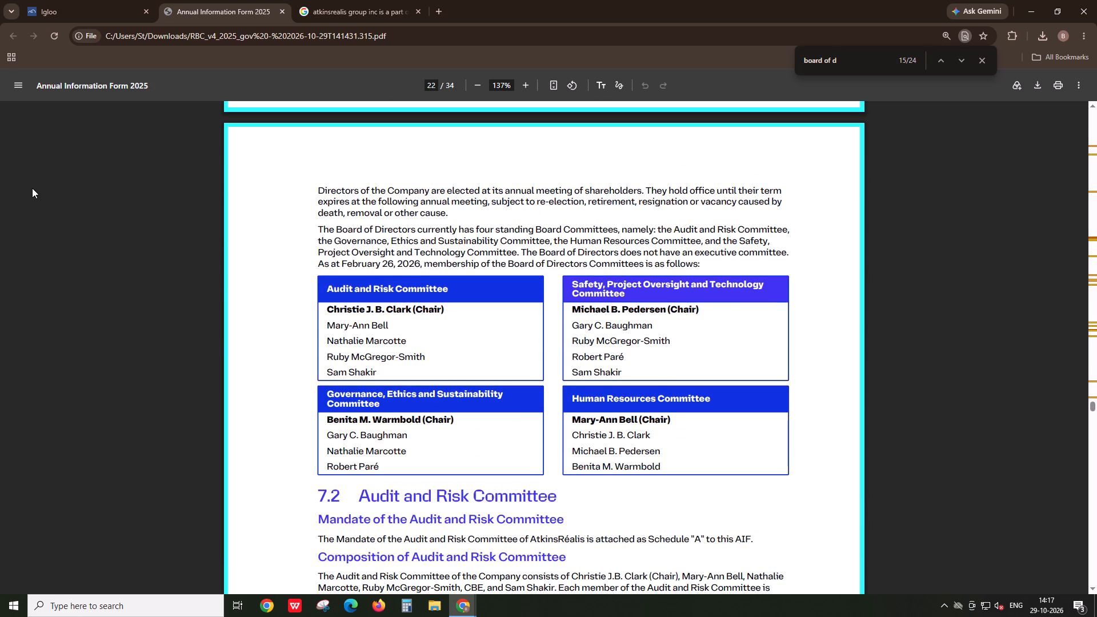
{"action": "scroll", "coordinate": [32, 188], "scroll_direction": "down", "scroll_amount": 4}
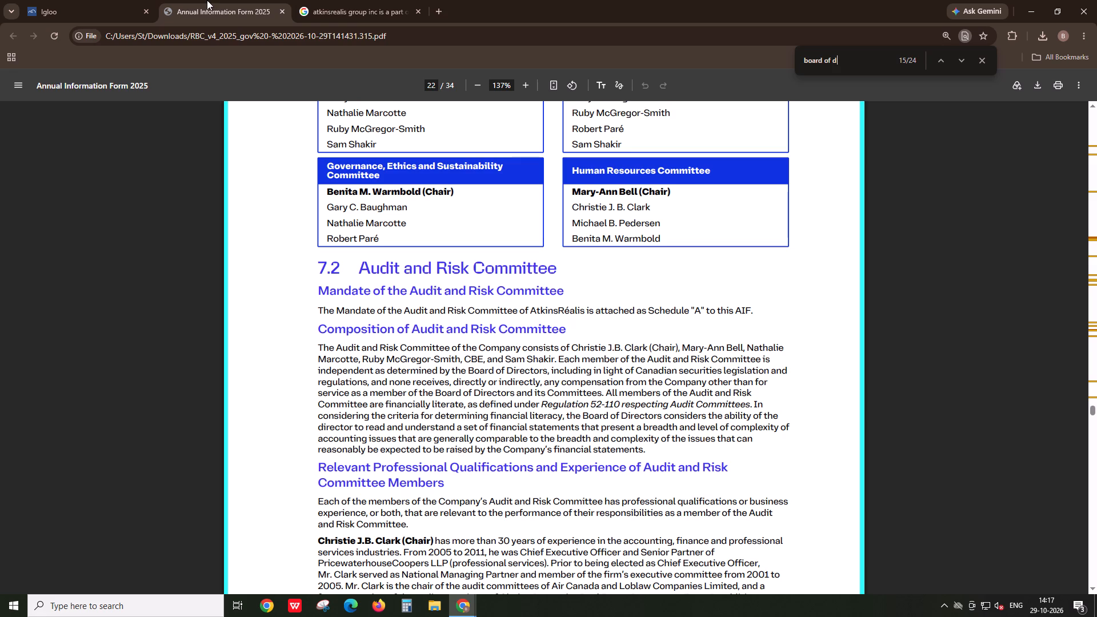
Close the explanation in the Igloo task and bring the report viewer to the committee details on page 22.
{"action": "left_click", "coordinate": [123, 0]}
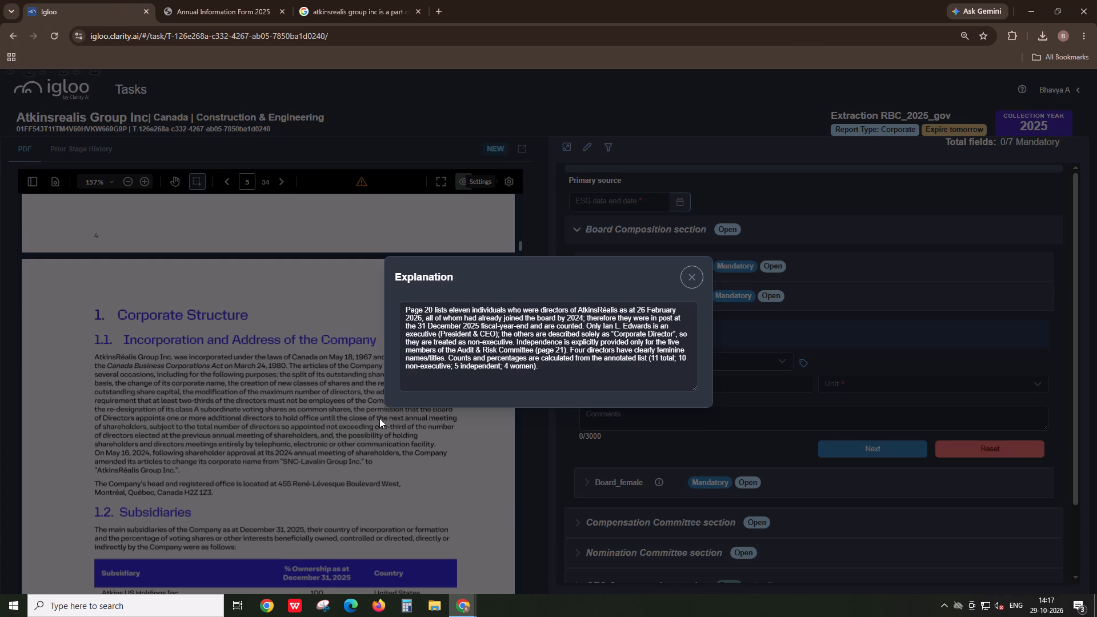
{"action": "left_click", "coordinate": [684, 275]}
{"action": "scroll", "coordinate": [159, 499], "scroll_direction": "down", "scroll_amount": 10}
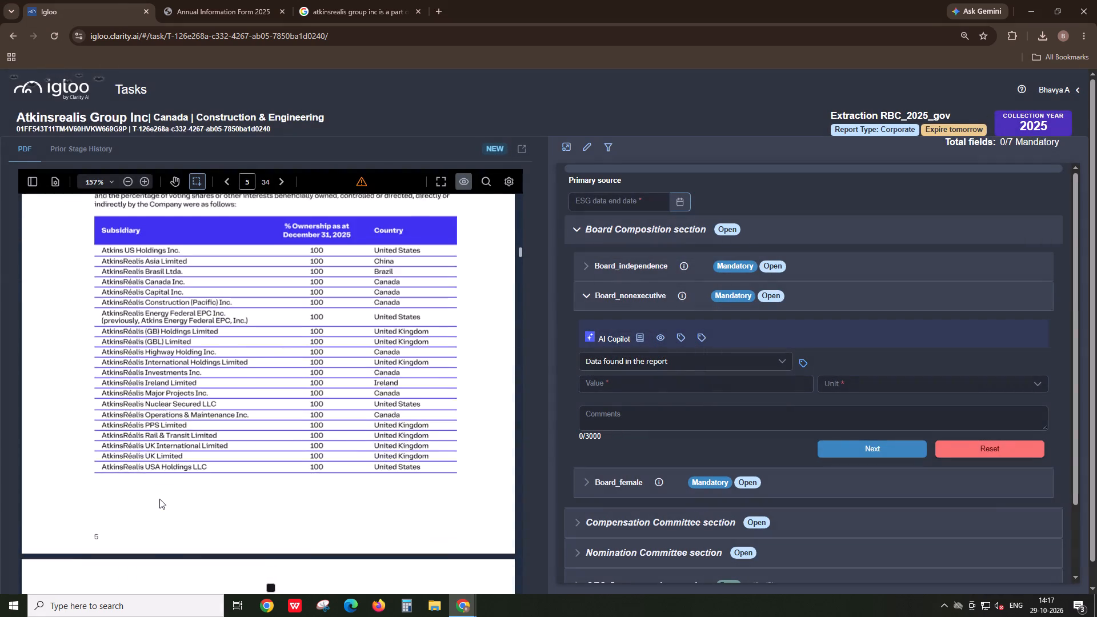
{"action": "scroll", "coordinate": [159, 499], "scroll_direction": "down", "scroll_amount": 2}
{"action": "scroll", "coordinate": [155, 499], "scroll_direction": "up", "scroll_amount": 15}
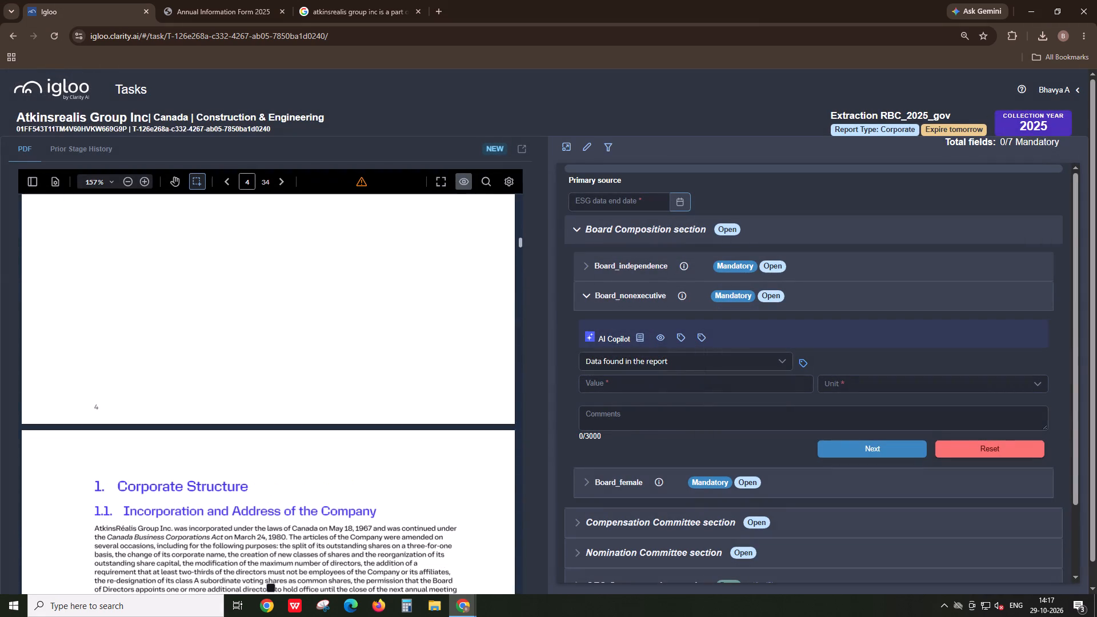
{"action": "scroll", "coordinate": [125, 500], "scroll_direction": "up", "scroll_amount": 6}
{"action": "scroll", "coordinate": [121, 500], "scroll_direction": "down", "scroll_amount": 7}
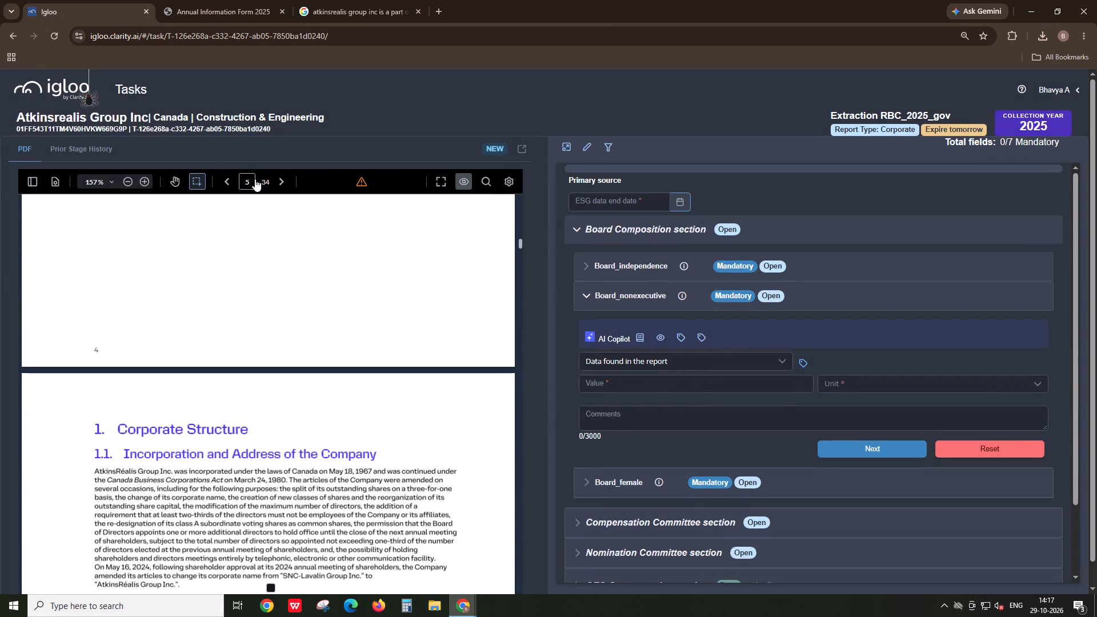
{"action": "left_click", "coordinate": [255, 179]}
{"action": "key", "text": "2"}
{"action": "key", "text": "2"}
{"action": "key", "text": "Return"}
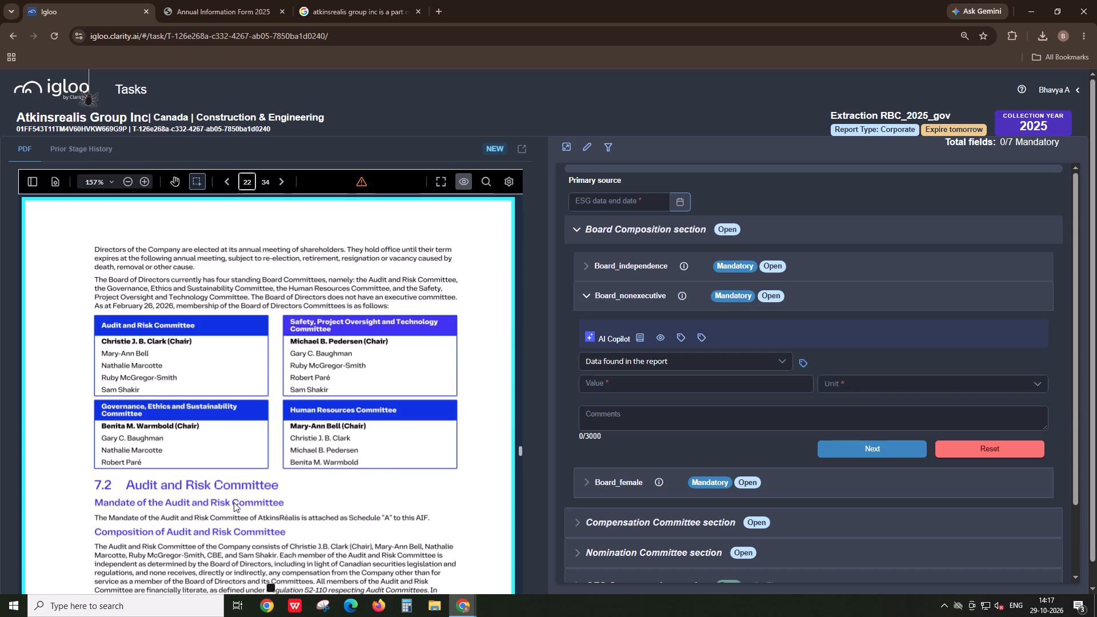
{"action": "scroll", "coordinate": [234, 520], "scroll_direction": "down", "scroll_amount": 2}
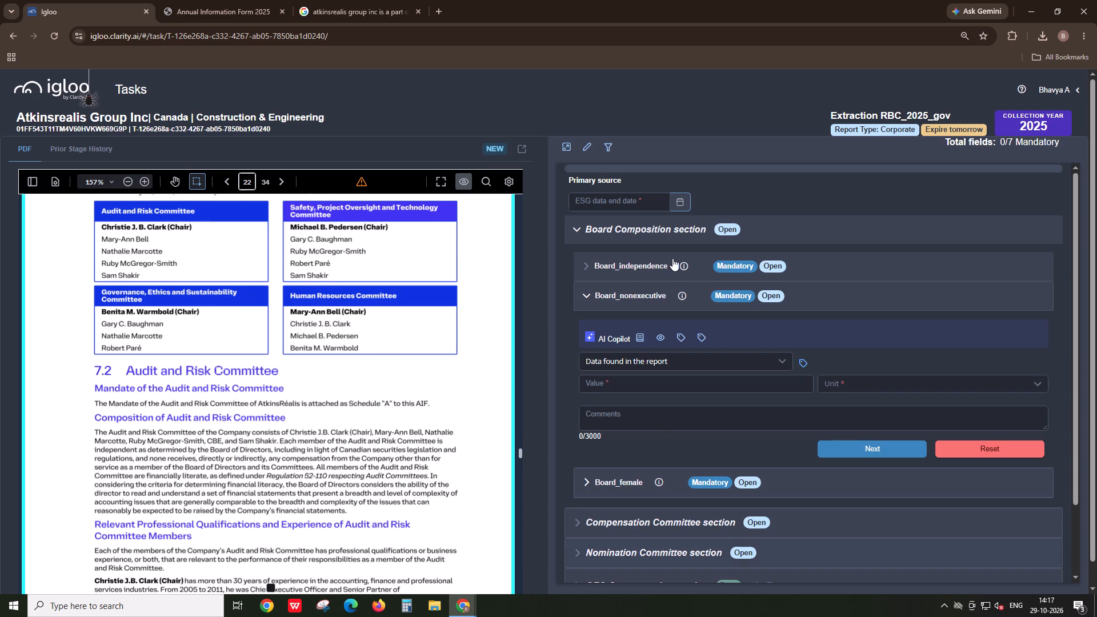
Collapse the Board Composition section of the Igloo extraction form.
{"action": "left_click", "coordinate": [671, 224]}
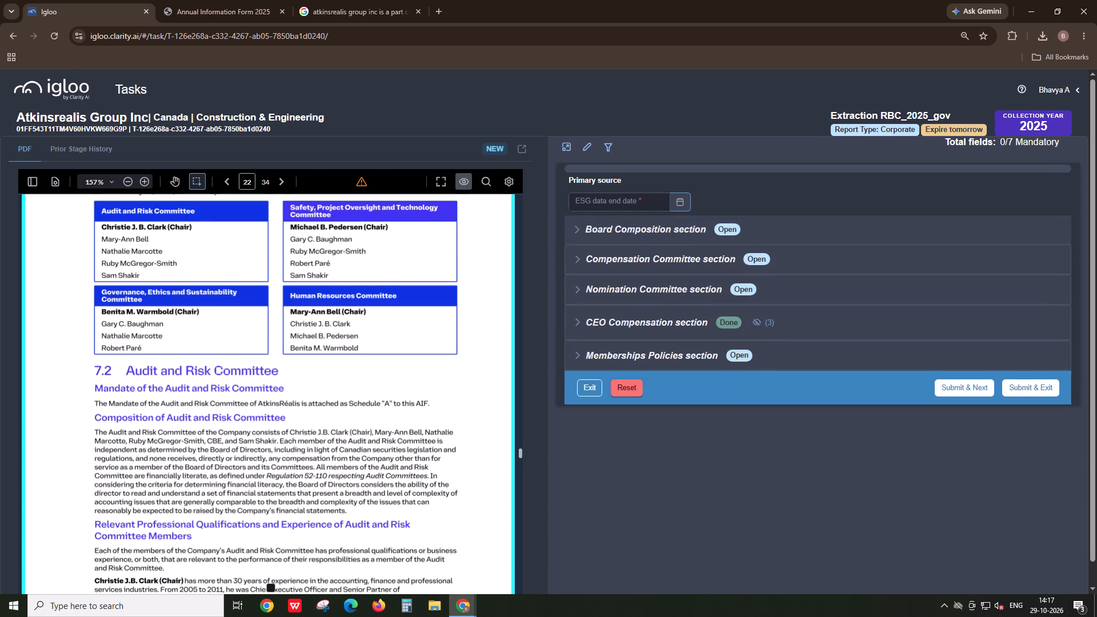
Review the Board committee memberships and Audit and Risk Committee composition on page 22 of the Annual Information Form.
{"action": "scroll", "coordinate": [197, 463], "scroll_direction": "down", "scroll_amount": 3}
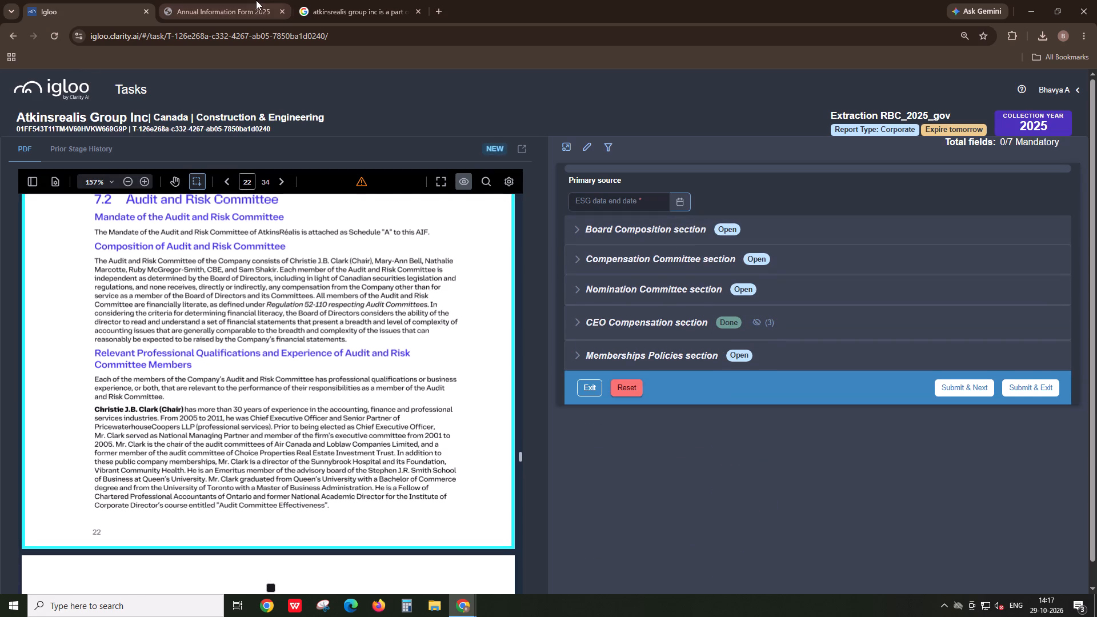
{"action": "left_click", "coordinate": [260, 0]}
{"action": "scroll", "coordinate": [240, 539], "scroll_direction": "up", "scroll_amount": 3}
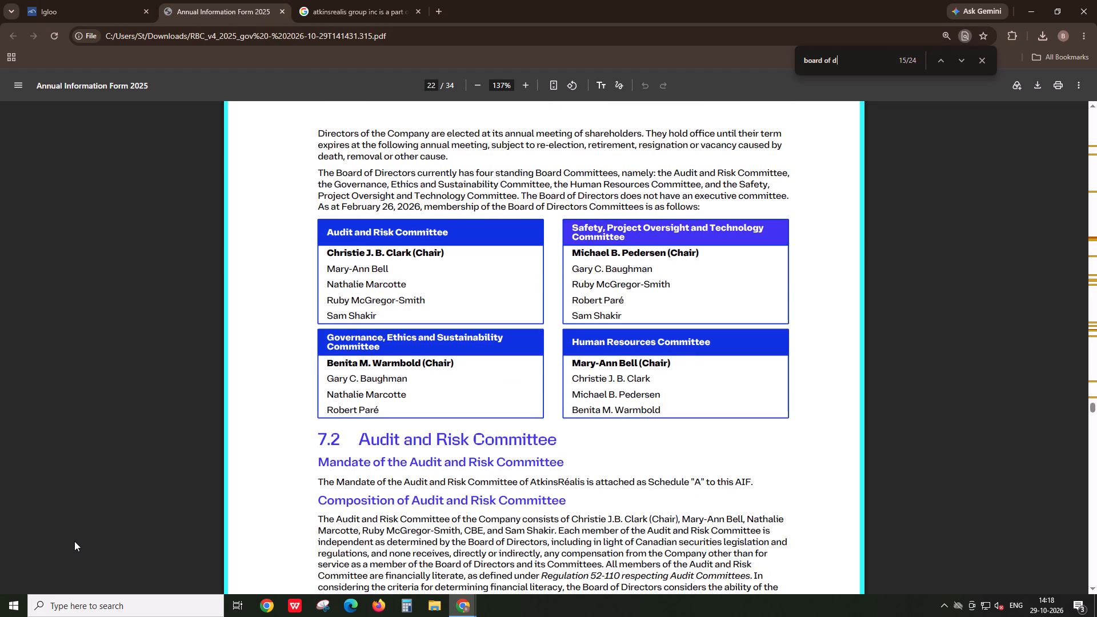
Return to the Igloo task and open the AI Copilot explanation for Compensation_independence in the Compensation Committee section.
{"action": "left_click", "coordinate": [71, 3]}
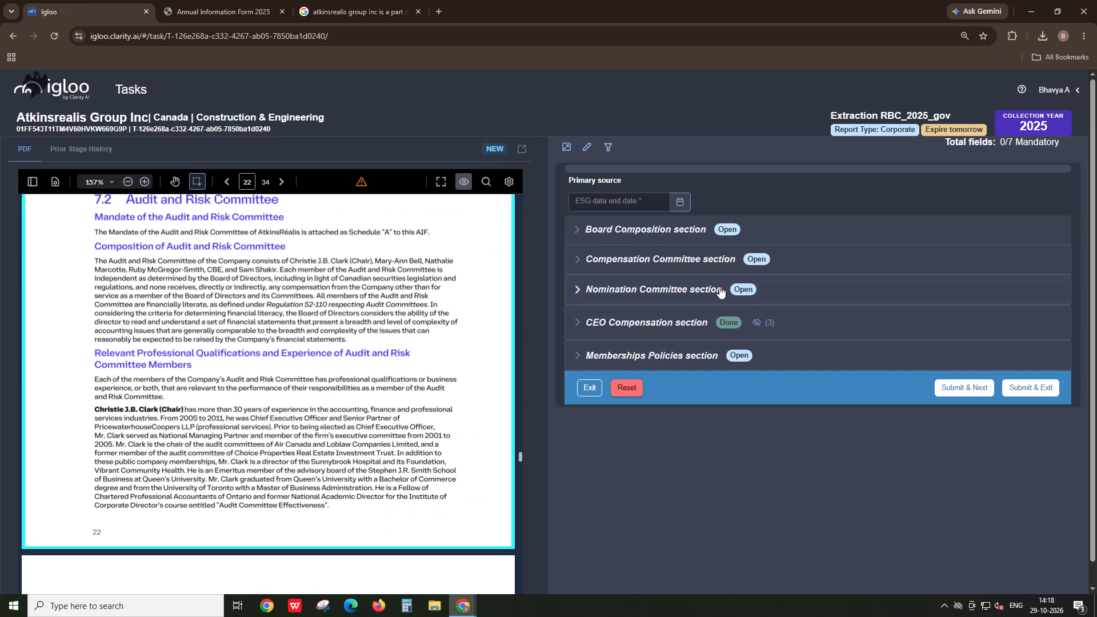
{"action": "left_click", "coordinate": [714, 272]}
{"action": "left_click", "coordinate": [644, 338]}
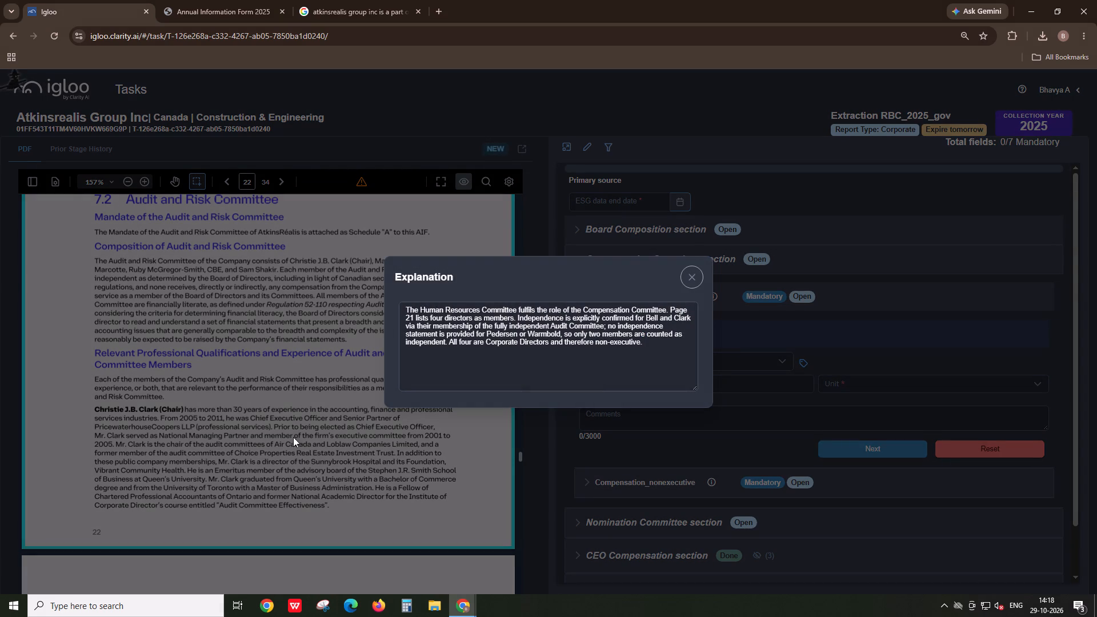
Check the Annual Information Form's committee lists, audit committee independence text and member biographies on pages 22 and 23 against the explanation.
{"action": "left_click", "coordinate": [285, 0]}
{"action": "scroll", "coordinate": [441, 464], "scroll_direction": "down", "scroll_amount": 14}
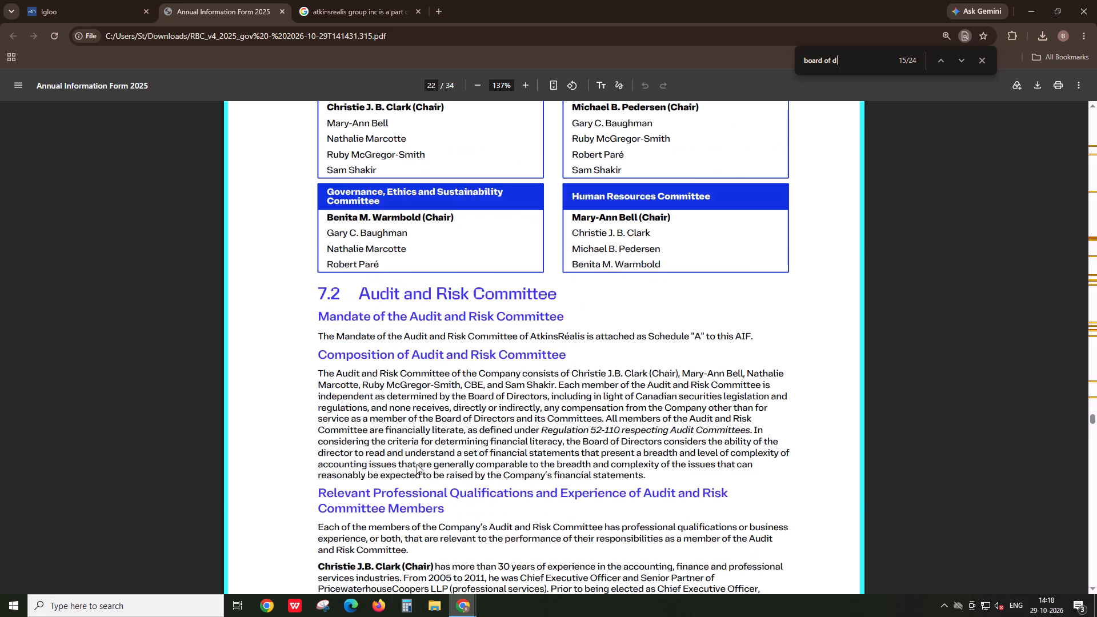
{"action": "scroll", "coordinate": [417, 464], "scroll_direction": "down", "scroll_amount": 11}
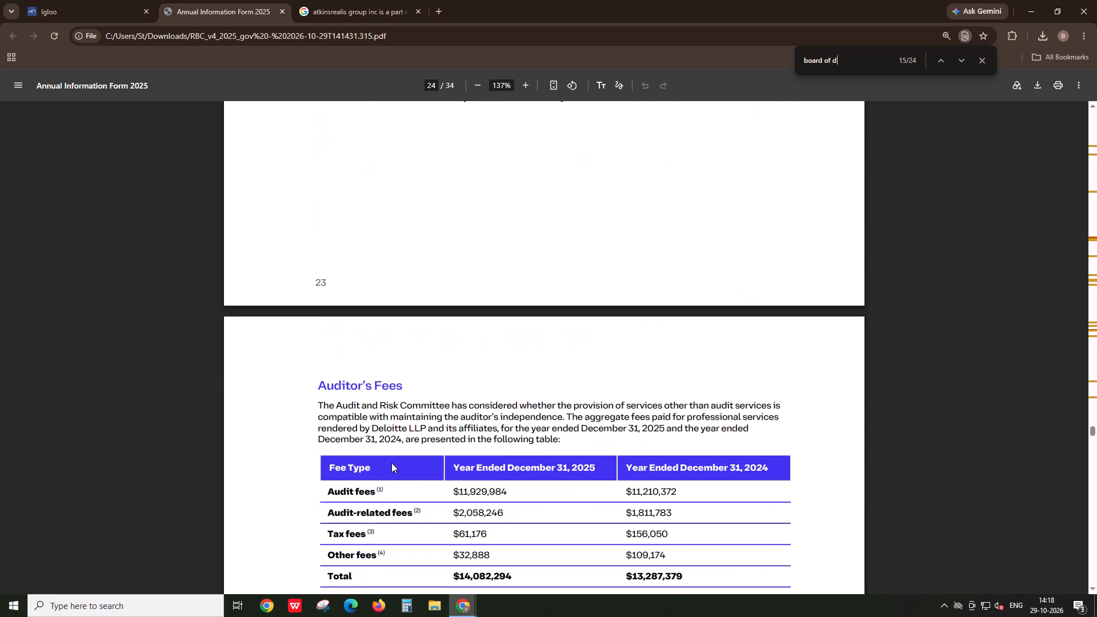
{"action": "scroll", "coordinate": [391, 463], "scroll_direction": "down", "scroll_amount": 3}
{"action": "scroll", "coordinate": [391, 463], "scroll_direction": "up", "scroll_amount": 18}
{"action": "scroll", "coordinate": [391, 463], "scroll_direction": "up", "scroll_amount": 8}
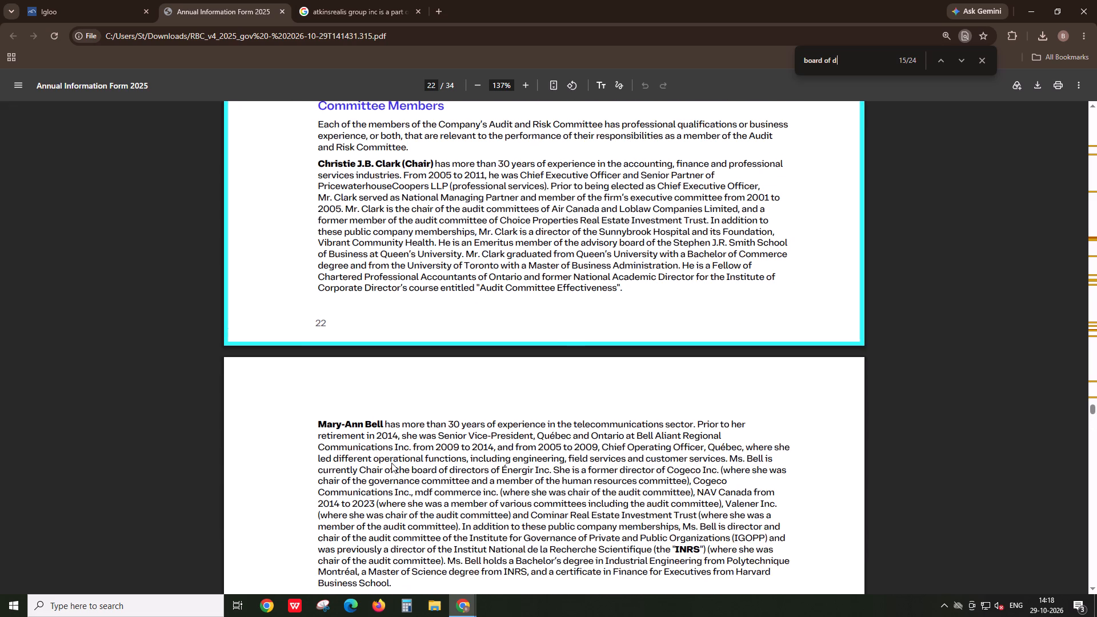
{"action": "scroll", "coordinate": [391, 463], "scroll_direction": "down", "scroll_amount": 2}
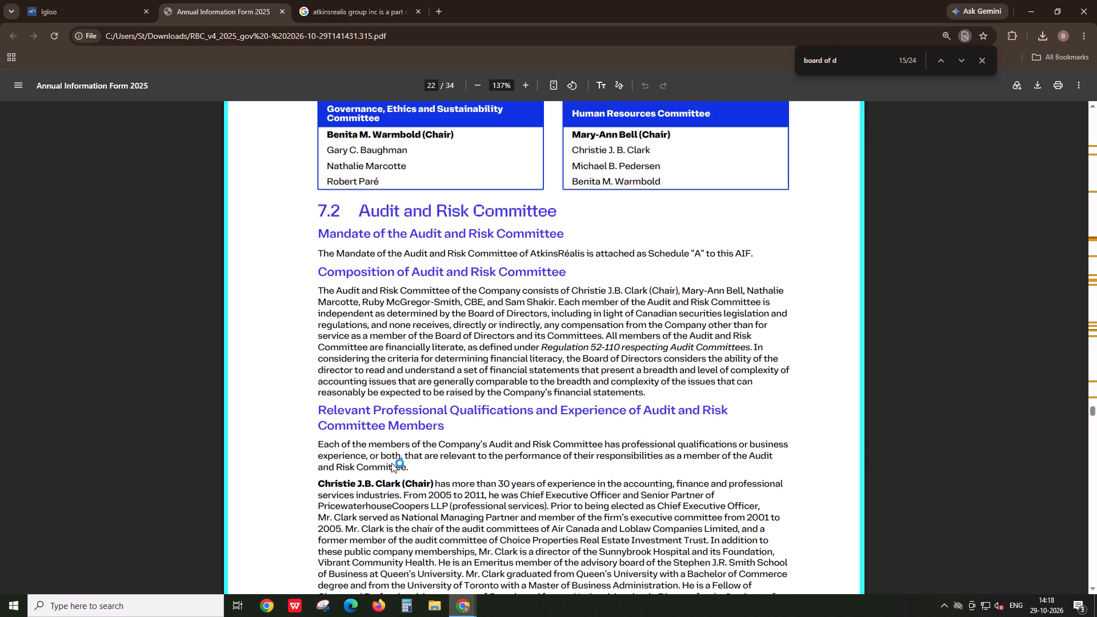
{"action": "scroll", "coordinate": [391, 463], "scroll_direction": "down", "scroll_amount": 2}
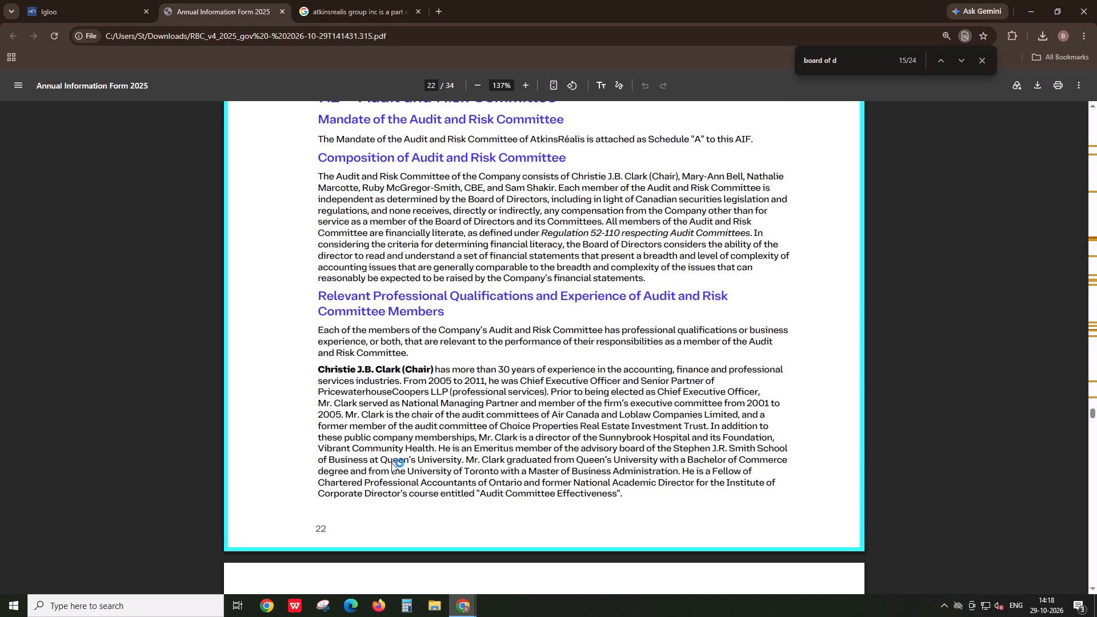
{"action": "scroll", "coordinate": [391, 463], "scroll_direction": "down", "scroll_amount": 7}
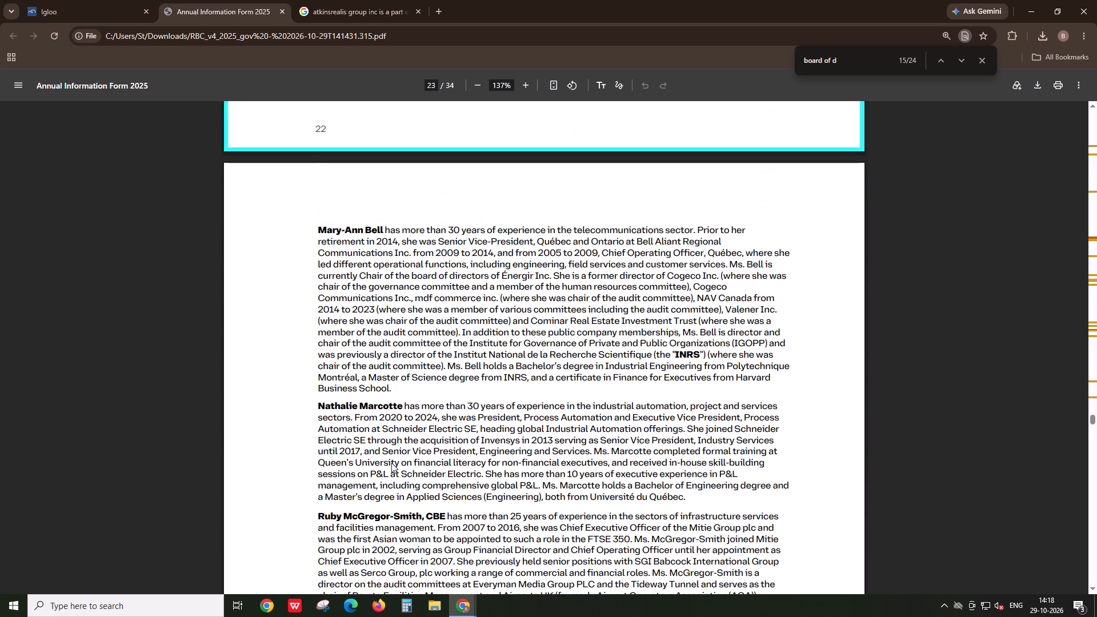
{"action": "scroll", "coordinate": [391, 463], "scroll_direction": "down", "scroll_amount": 13}
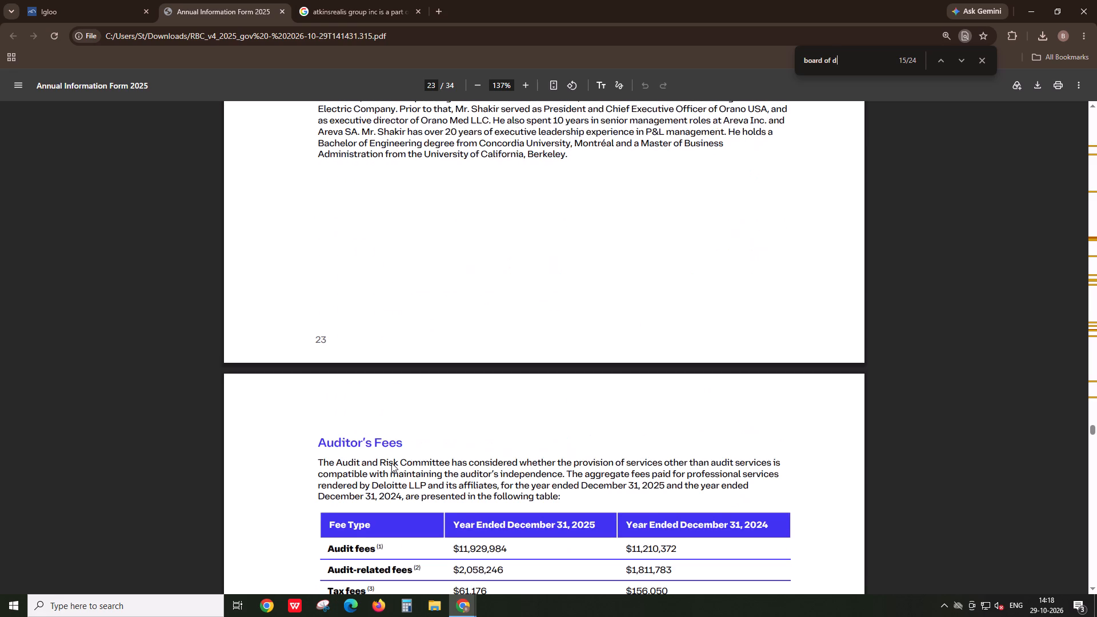
Examine the executive officers and their principal occupations in section 7.3 Officers on pages 24 and 25.
{"action": "scroll", "coordinate": [391, 463], "scroll_direction": "down", "scroll_amount": 13}
{"action": "scroll", "coordinate": [391, 463], "scroll_direction": "up", "scroll_amount": 4}
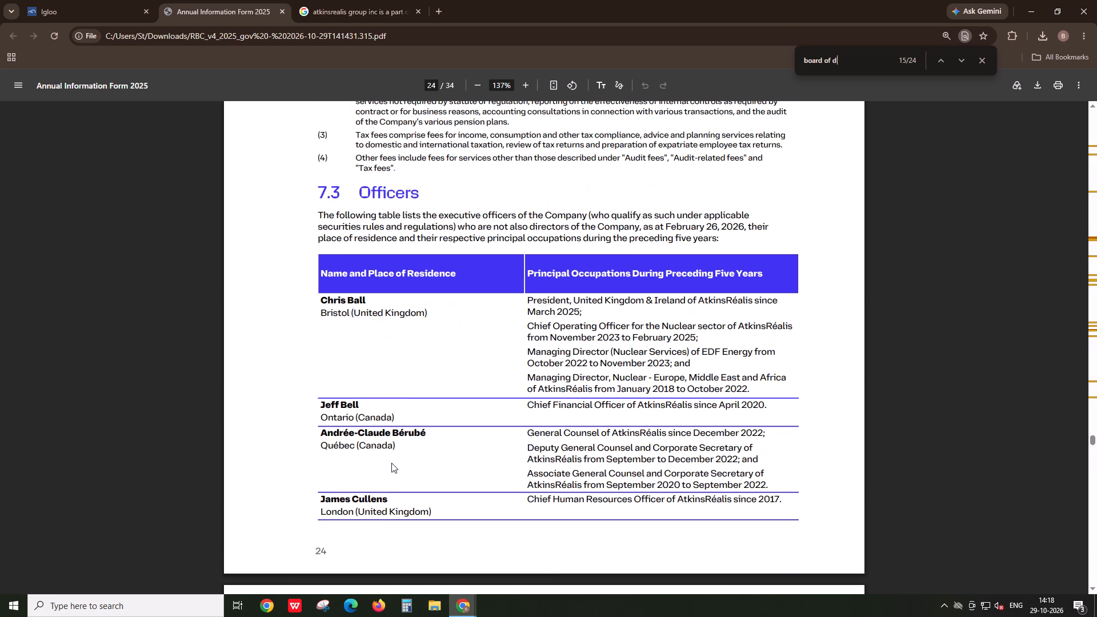
{"action": "scroll", "coordinate": [391, 463], "scroll_direction": "down", "scroll_amount": 14}
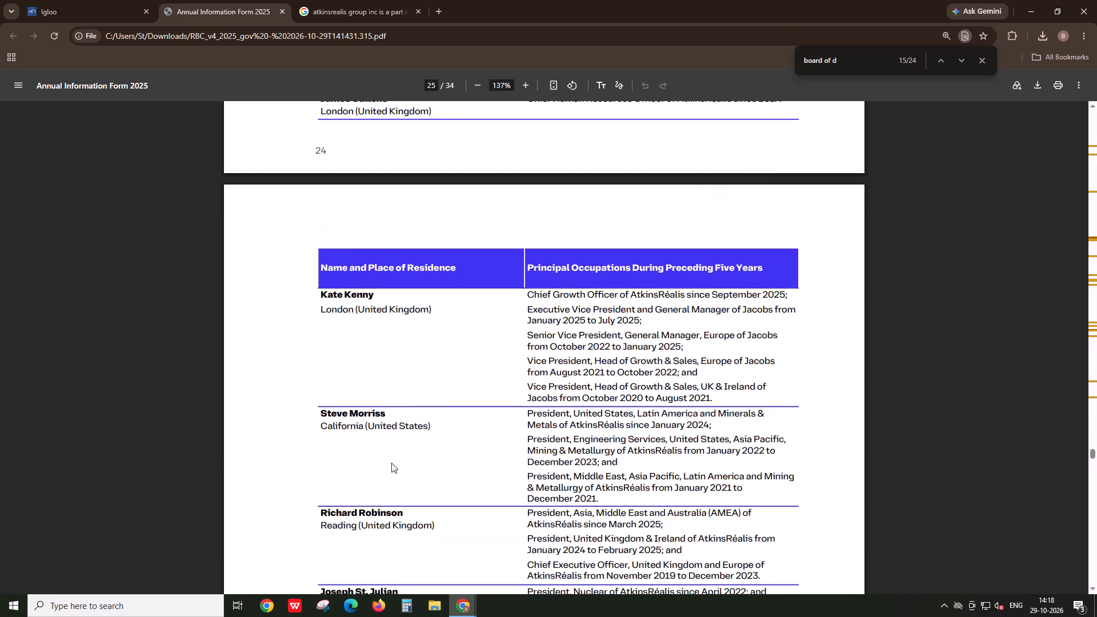
{"action": "scroll", "coordinate": [391, 463], "scroll_direction": "down", "scroll_amount": 7}
{"action": "scroll", "coordinate": [391, 463], "scroll_direction": "up", "scroll_amount": 7}
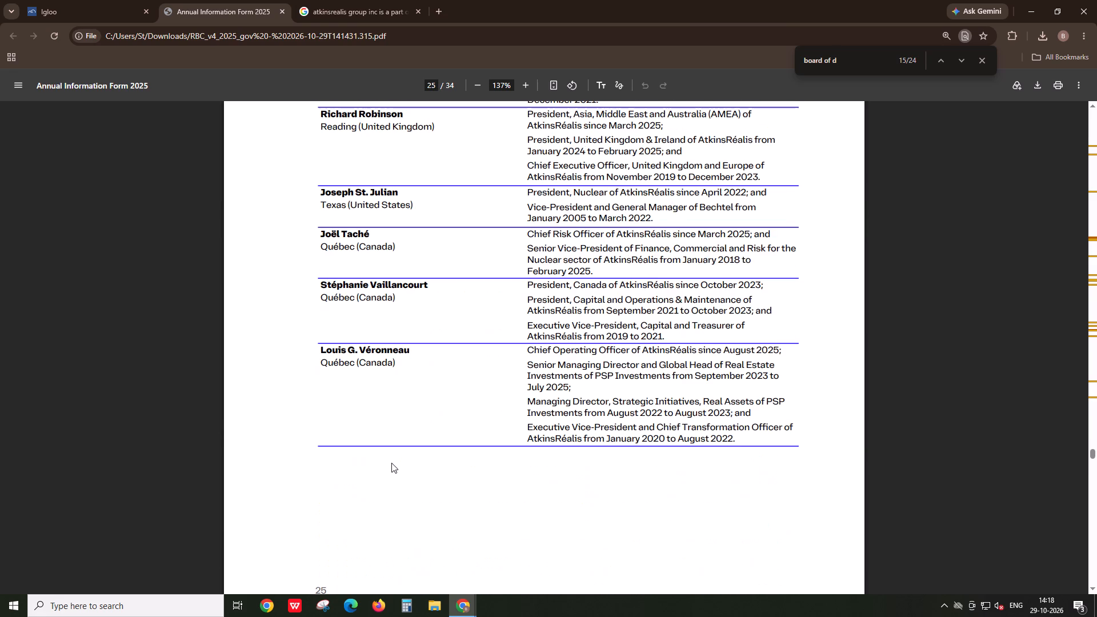
{"action": "scroll", "coordinate": [391, 463], "scroll_direction": "up", "scroll_amount": 3}
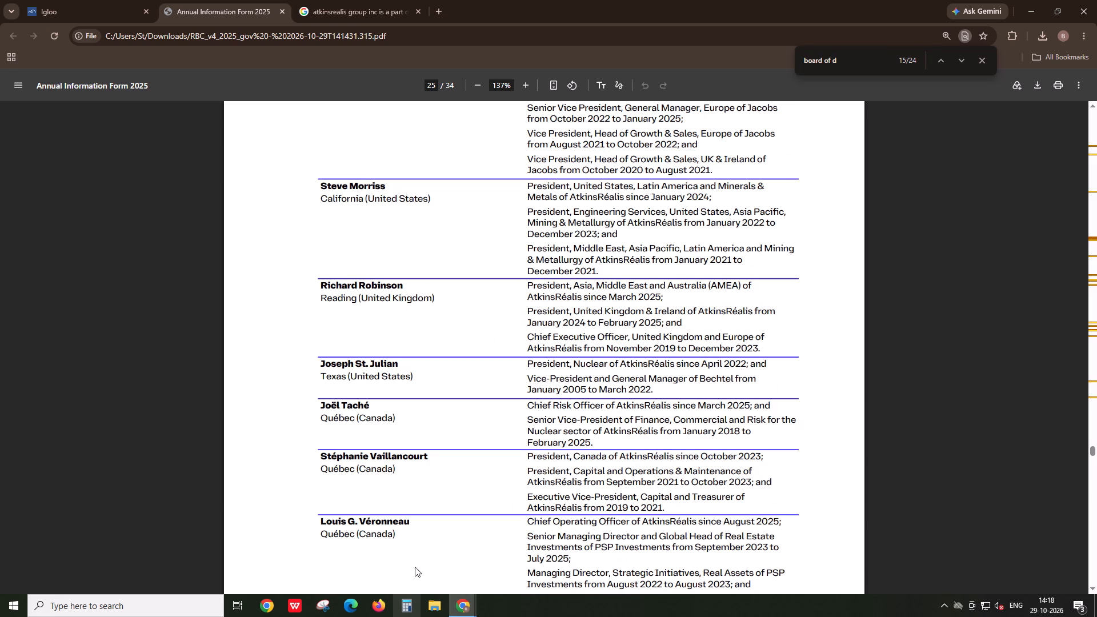
{"action": "scroll", "coordinate": [403, 261], "scroll_direction": "up", "scroll_amount": 4}
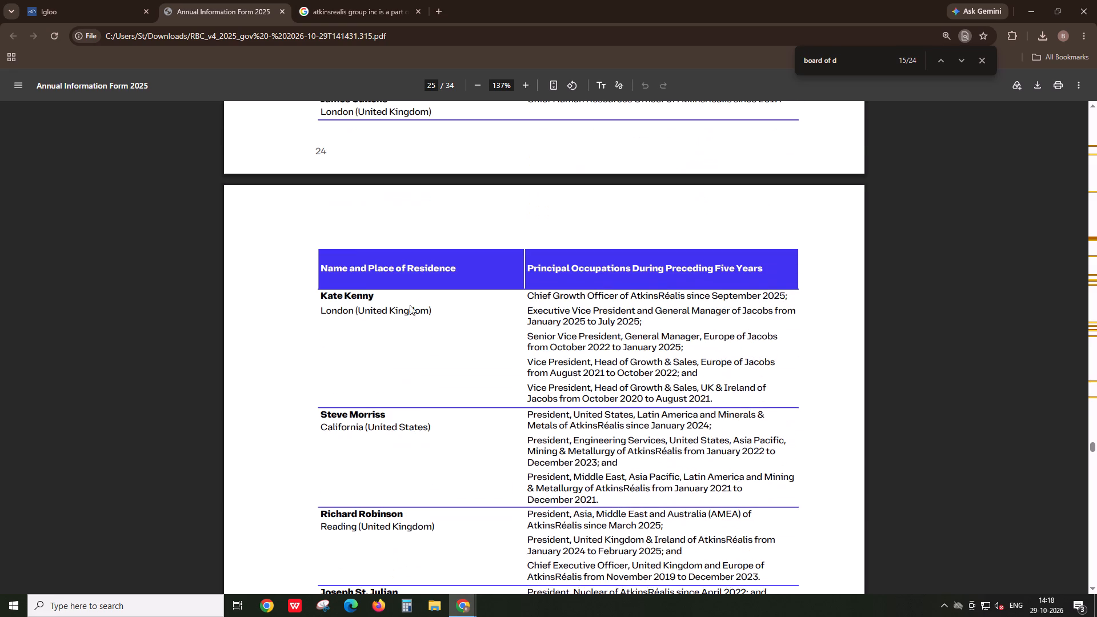
{"action": "scroll", "coordinate": [429, 414], "scroll_direction": "up", "scroll_amount": 6}
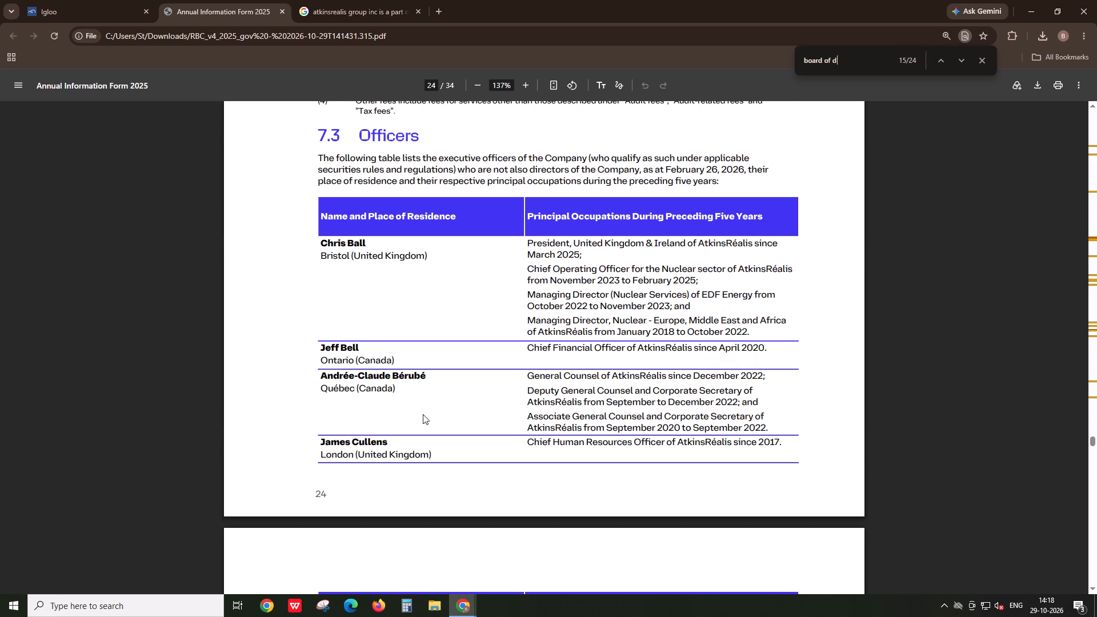
{"action": "scroll", "coordinate": [422, 414], "scroll_direction": "down", "scroll_amount": 8}
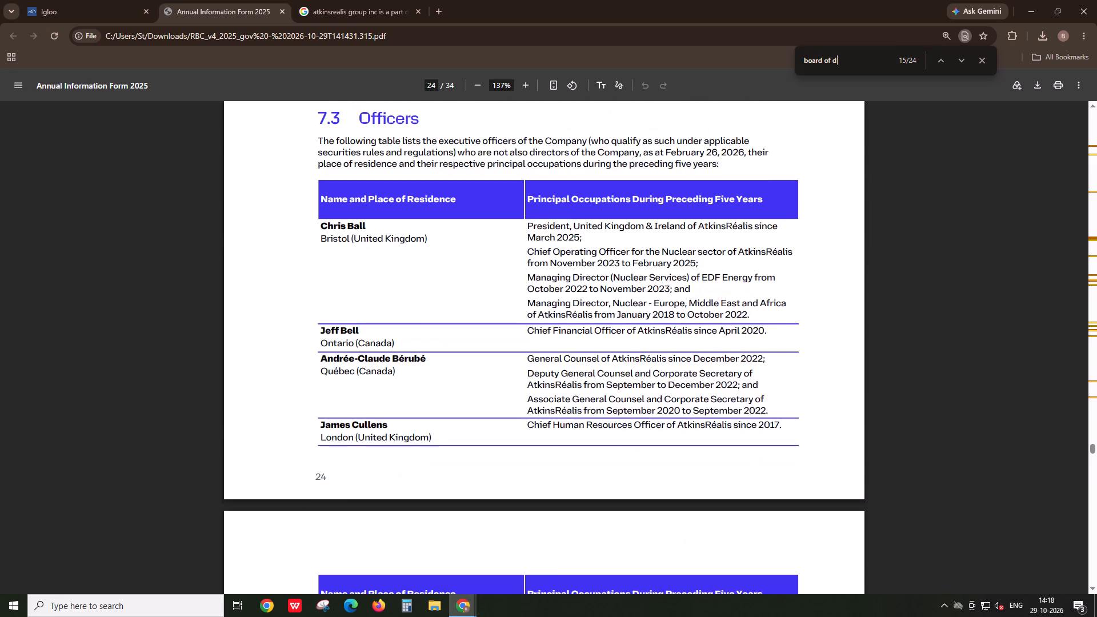
Look through the director and officer disclosures on pages 26 and 27, and go back to the audit committee biographies on page 23.
{"action": "scroll", "coordinate": [421, 415], "scroll_direction": "down", "scroll_amount": 11}
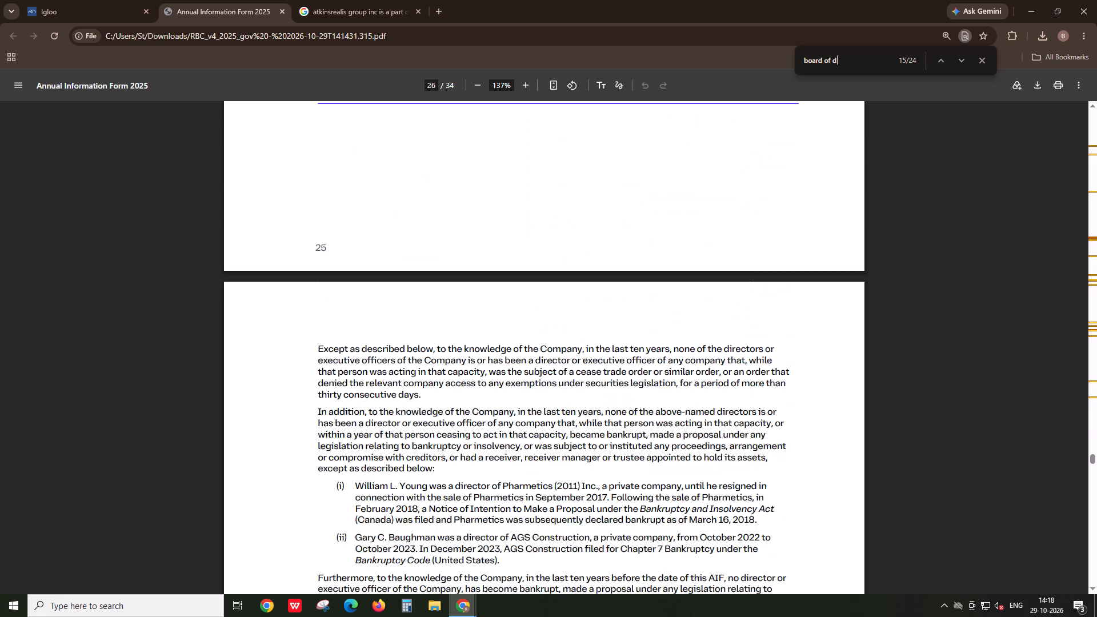
{"action": "scroll", "coordinate": [421, 415], "scroll_direction": "down", "scroll_amount": 20}
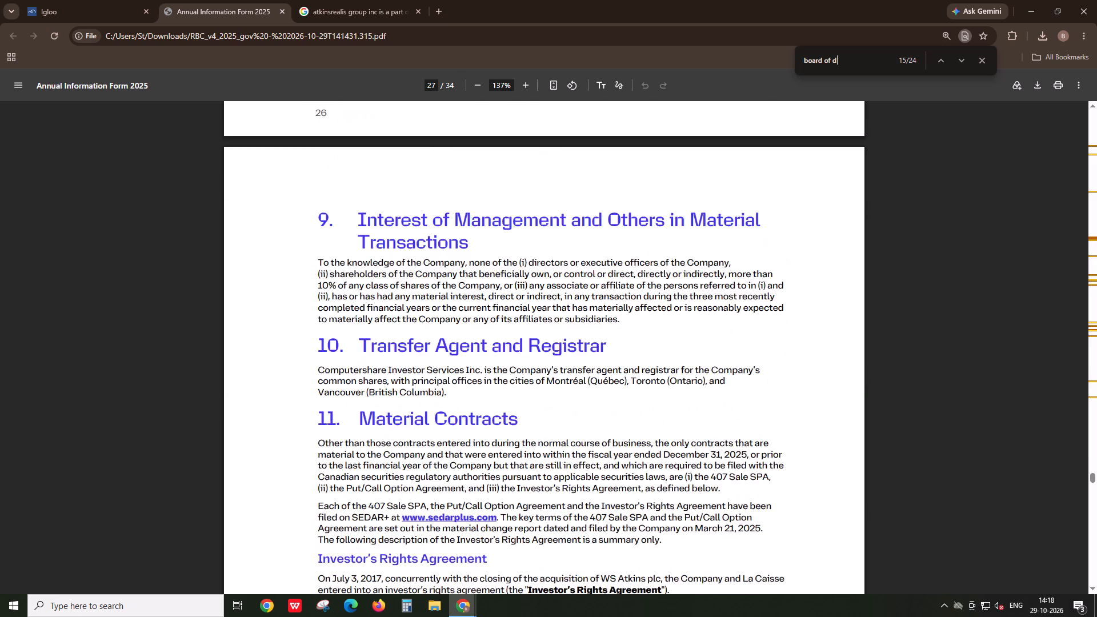
{"action": "scroll", "coordinate": [0, 356], "scroll_direction": "up", "scroll_amount": 20}
{"action": "scroll", "coordinate": [0, 356], "scroll_direction": "up", "scroll_amount": 9}
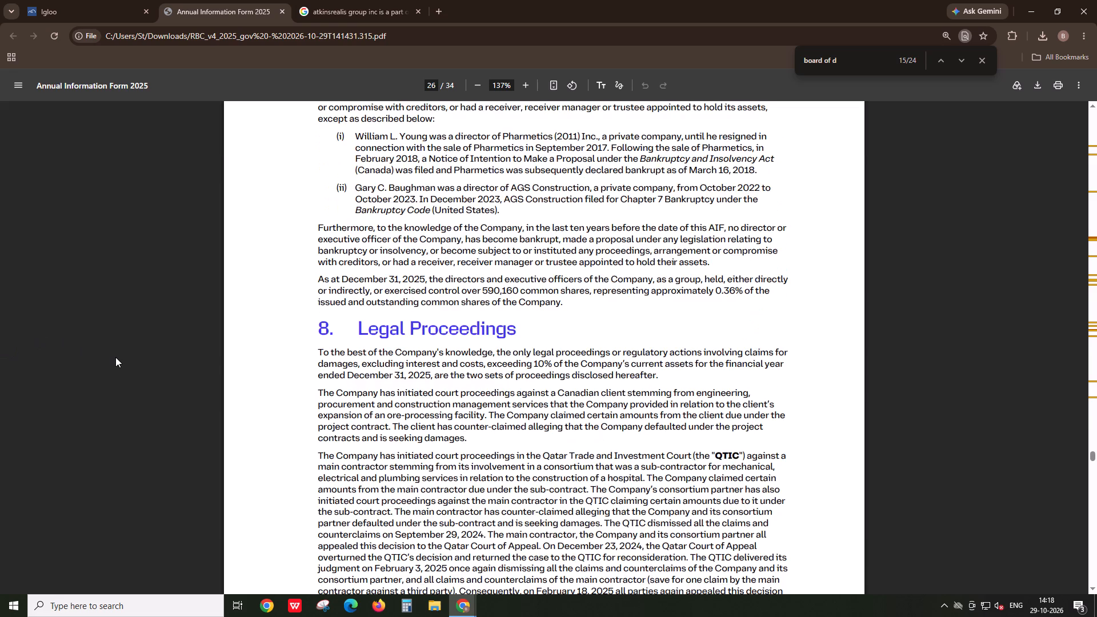
{"action": "scroll", "coordinate": [115, 357], "scroll_direction": "up", "scroll_amount": 20}
{"action": "scroll", "coordinate": [115, 357], "scroll_direction": "up", "scroll_amount": 16}
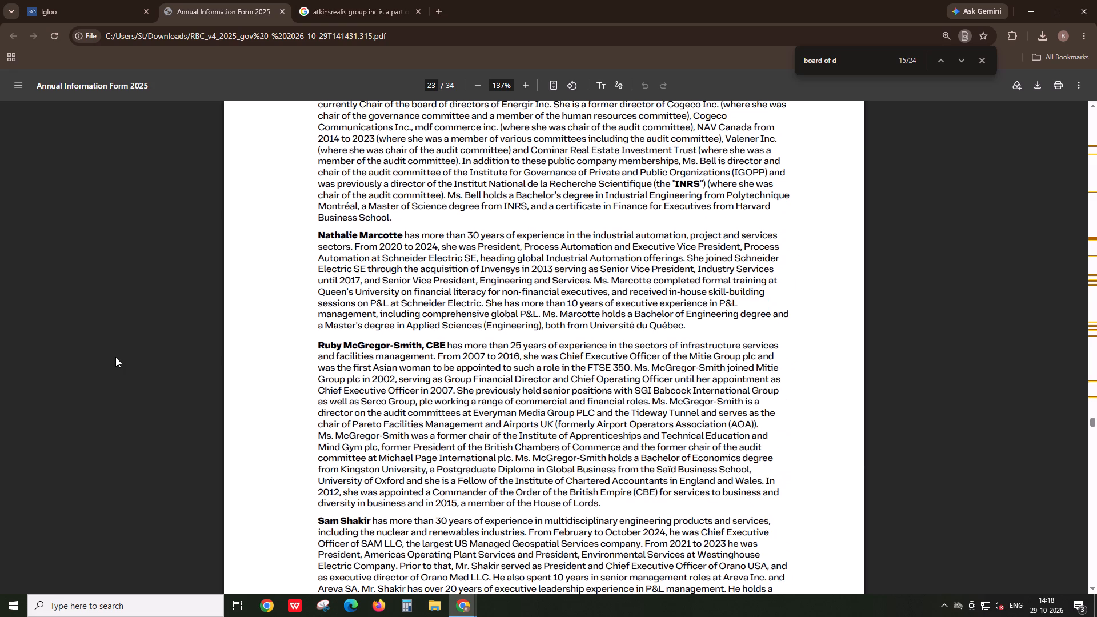
{"action": "scroll", "coordinate": [115, 357], "scroll_direction": "up", "scroll_amount": 15}
Close the Compensation_independence explanation in the Igloo task and collapse the Compensation Committee section.
{"action": "left_click", "coordinate": [74, 0]}
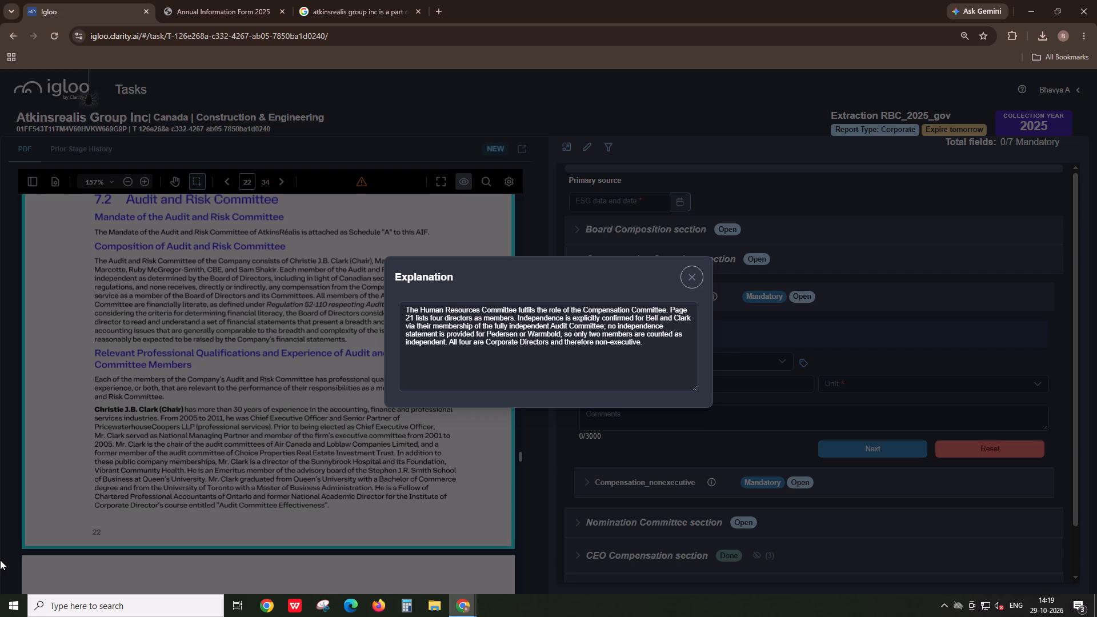
{"action": "left_click", "coordinate": [690, 270]}
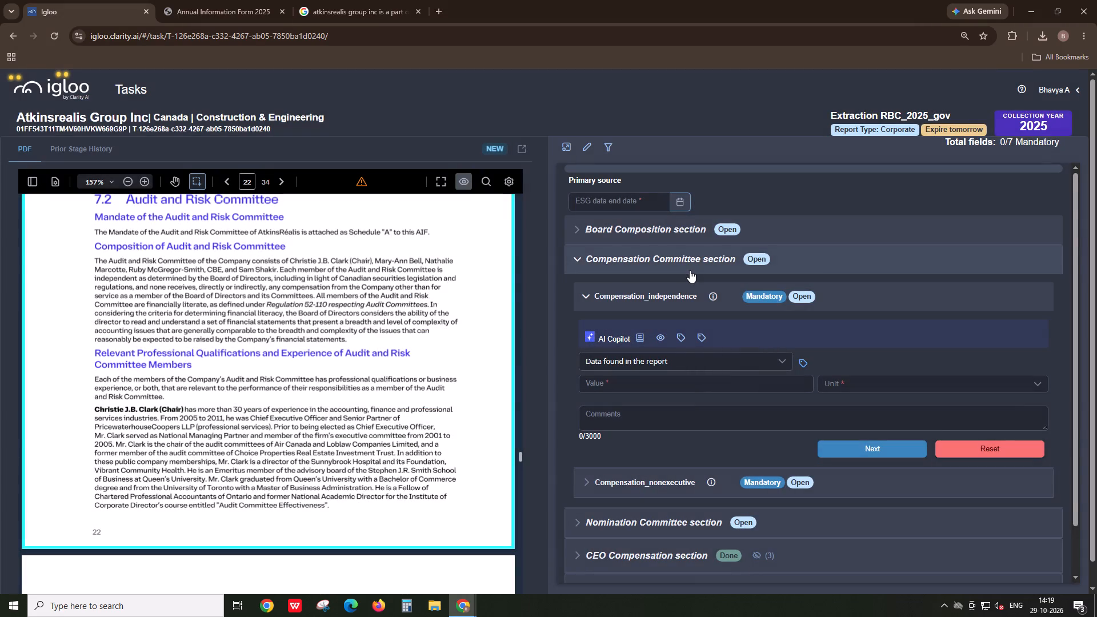
{"action": "left_click", "coordinate": [690, 270]}
Switch to the window with the Igloo Tasks overview and reload the active tasks list.
{"action": "key", "text": "alt+Tab"}
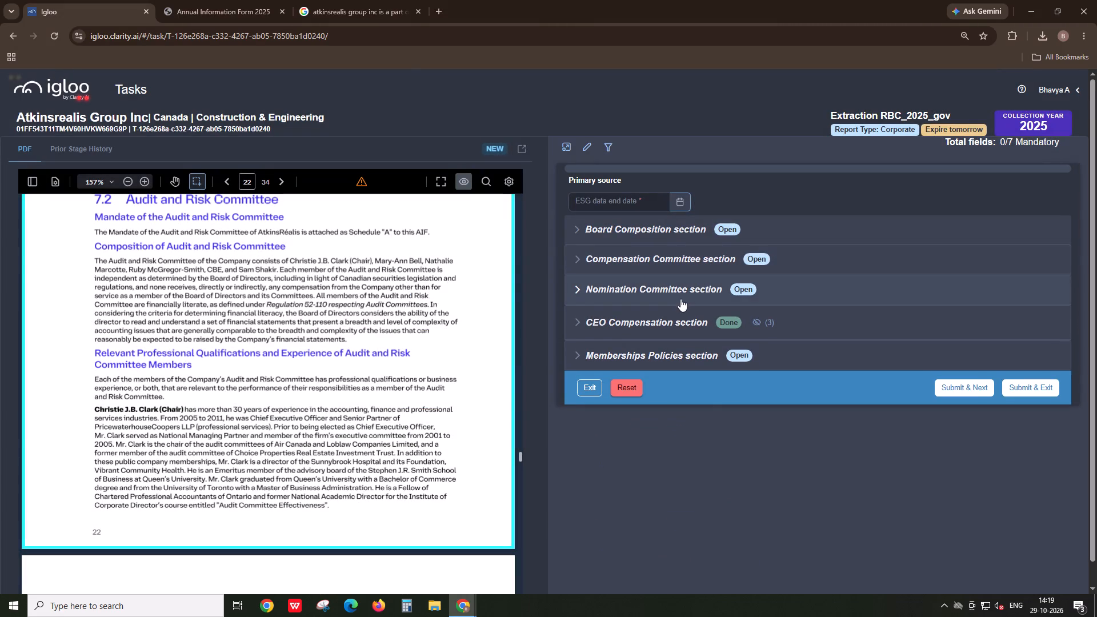
{"action": "key", "text": "Tab"}
{"action": "key", "text": "alt+Tab"}
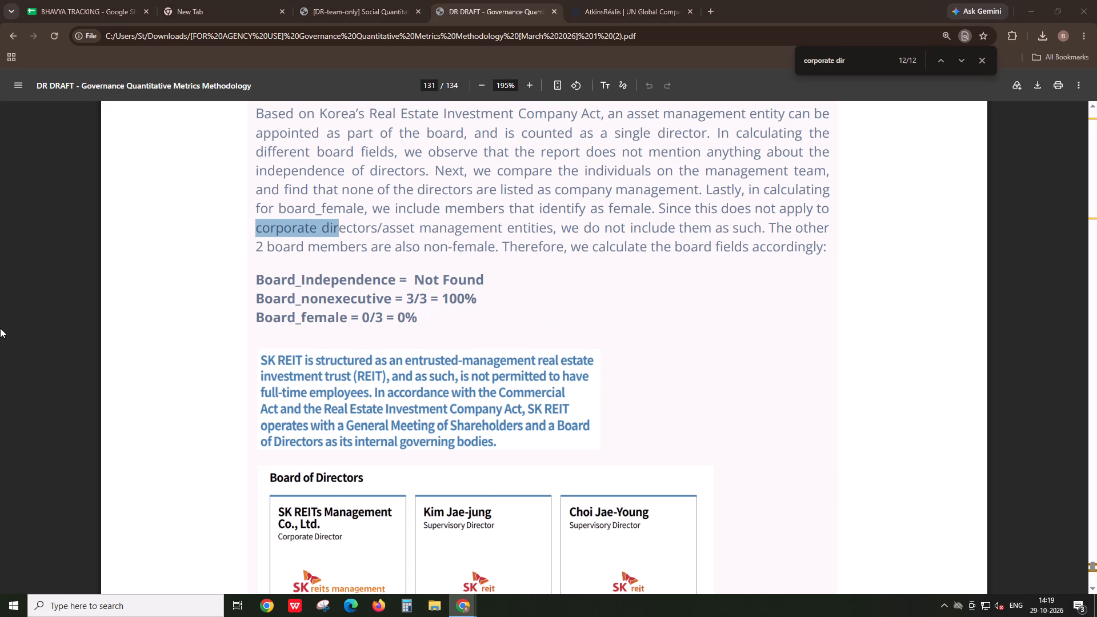
{"action": "key", "text": "alt+Tab"}
{"action": "key", "text": "alt+Tab"}
{"action": "key", "text": "alt+Tab"}
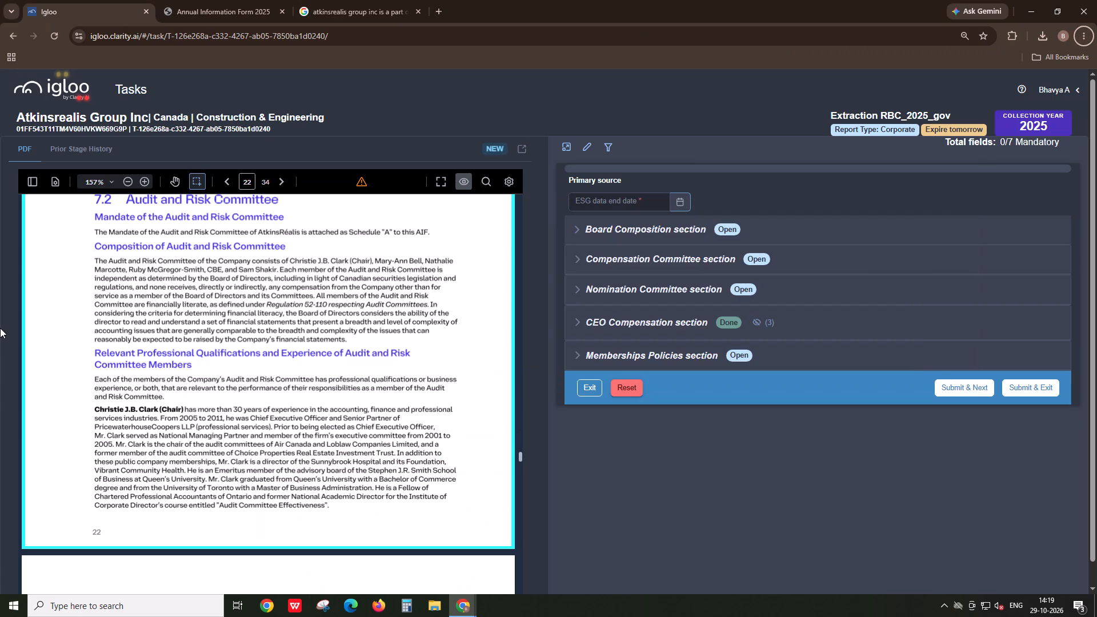
{"action": "key", "text": "alt+Tab"}
{"action": "key", "text": "alt+Tab"}
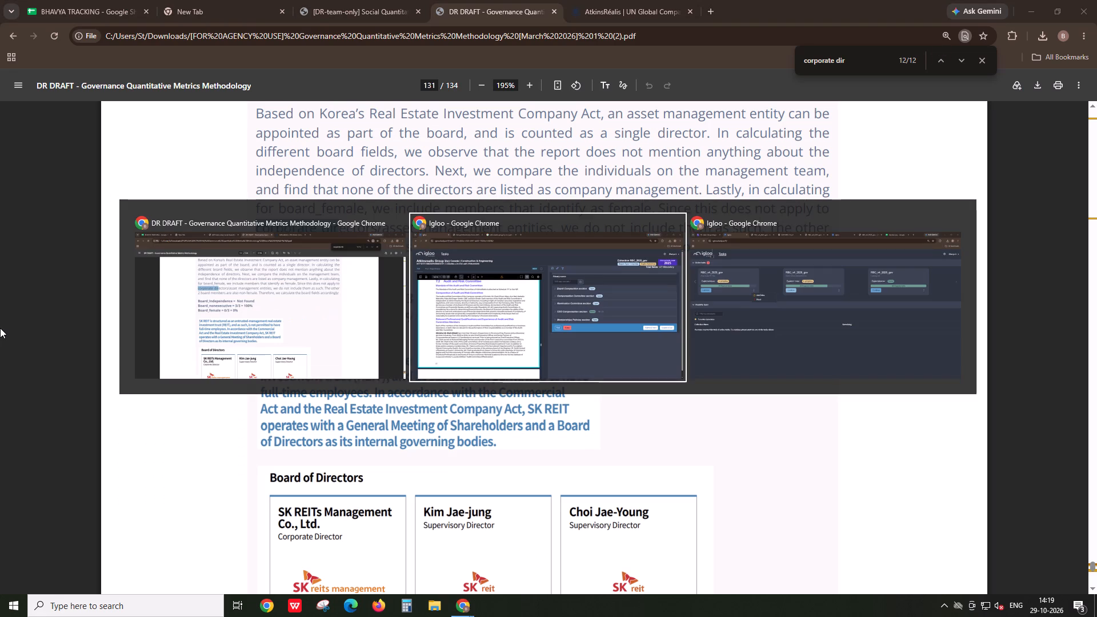
{"action": "key", "text": "alt+Tab"}
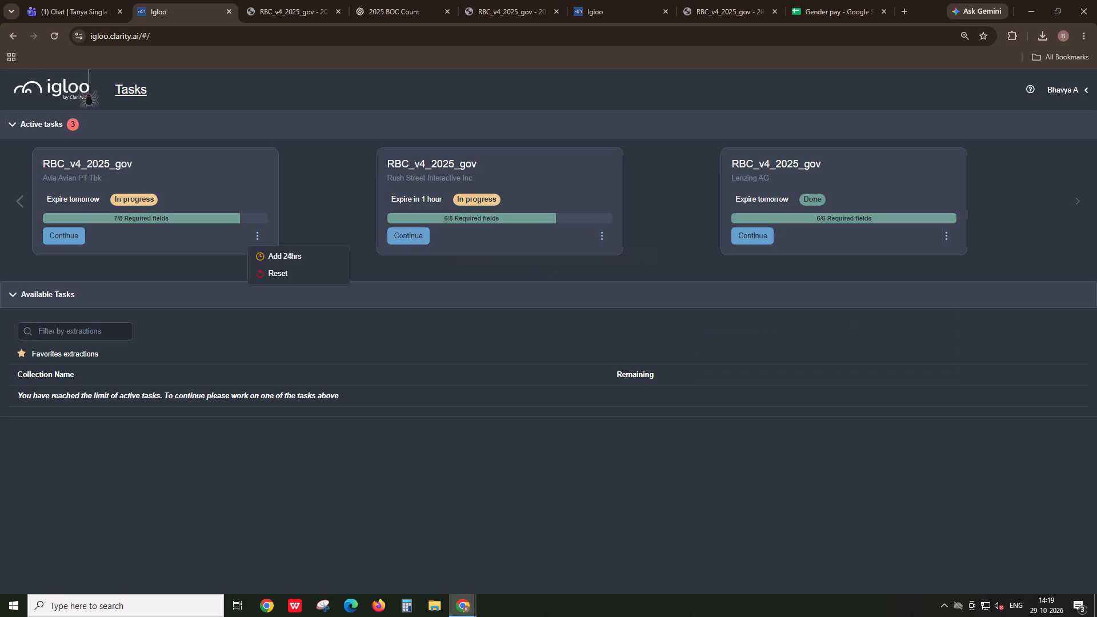
{"action": "key", "text": "F5"}
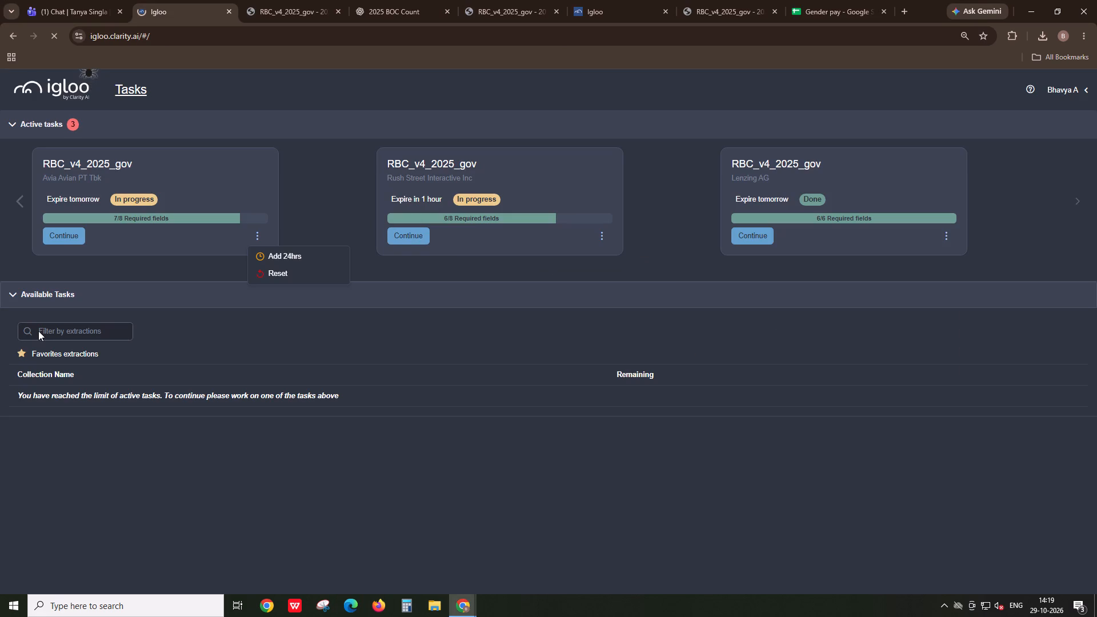
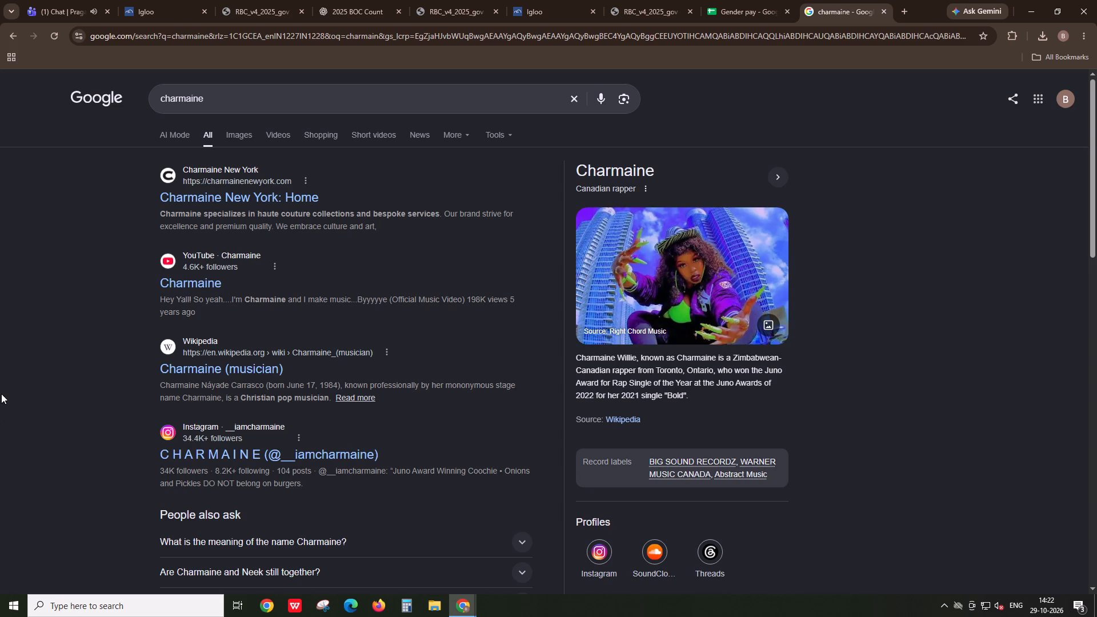
Replace the existing Google search query with a new one beginning with "cha".
{"action": "left_click", "coordinate": [229, 91]}
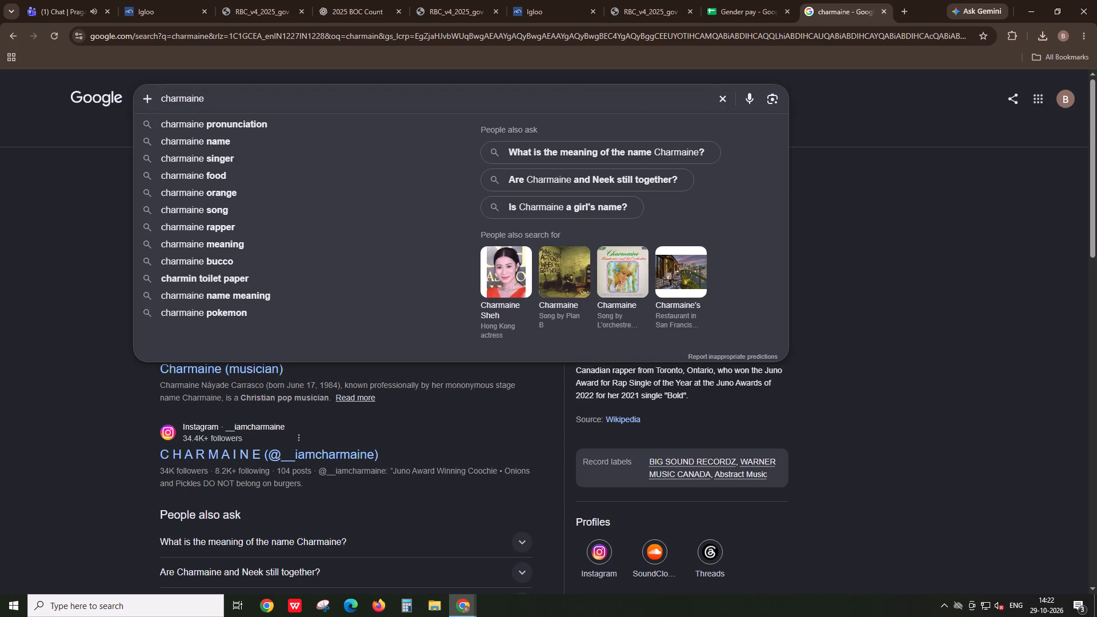
{"action": "key", "text": "BackSpace"}
{"action": "key", "text": "BackSpace"}
{"action": "key", "text": "BackSpace"}
{"action": "key", "text": "BackSpace"}
{"action": "key", "text": "BackSpace"}
{"action": "key", "text": "BackSpace"}
{"action": "key", "text": "BackSpace"}
{"action": "type", "text": "a"}
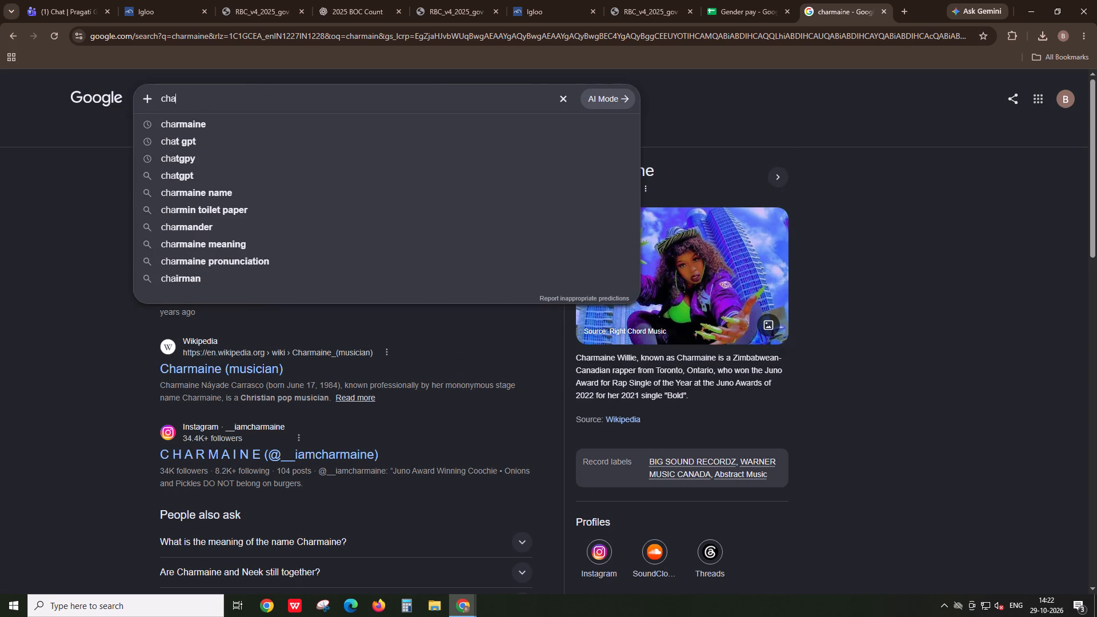
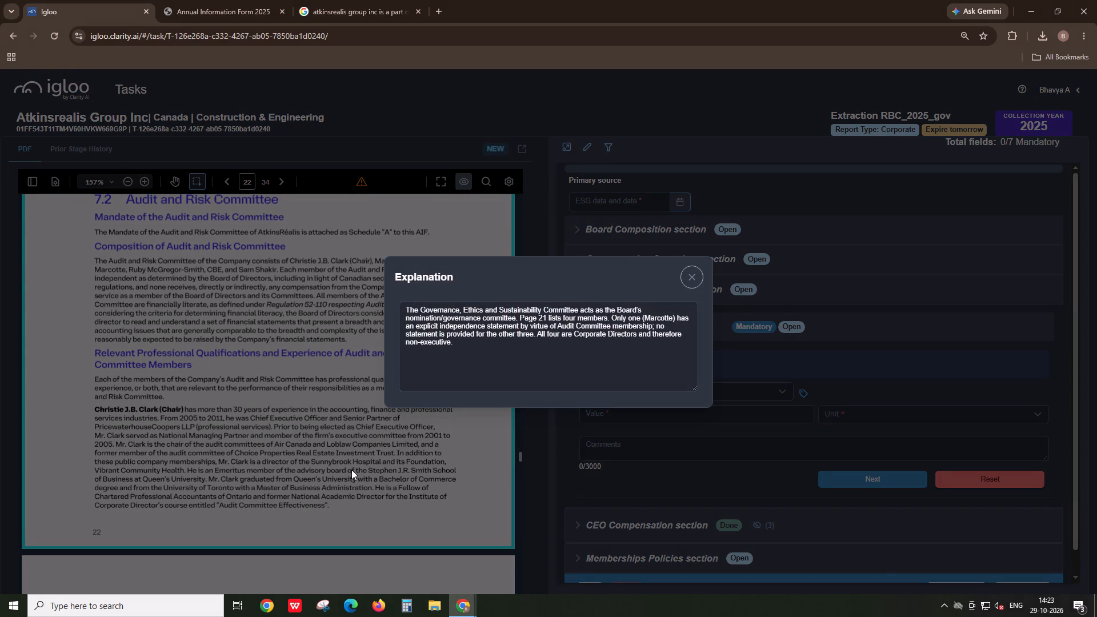
Search the Annual Information Form 2025 PDF for "Governance," copied from the Governance, Ethics and Sustainability Committee heading in Igloo's report view.
{"action": "left_click", "coordinate": [690, 279]}
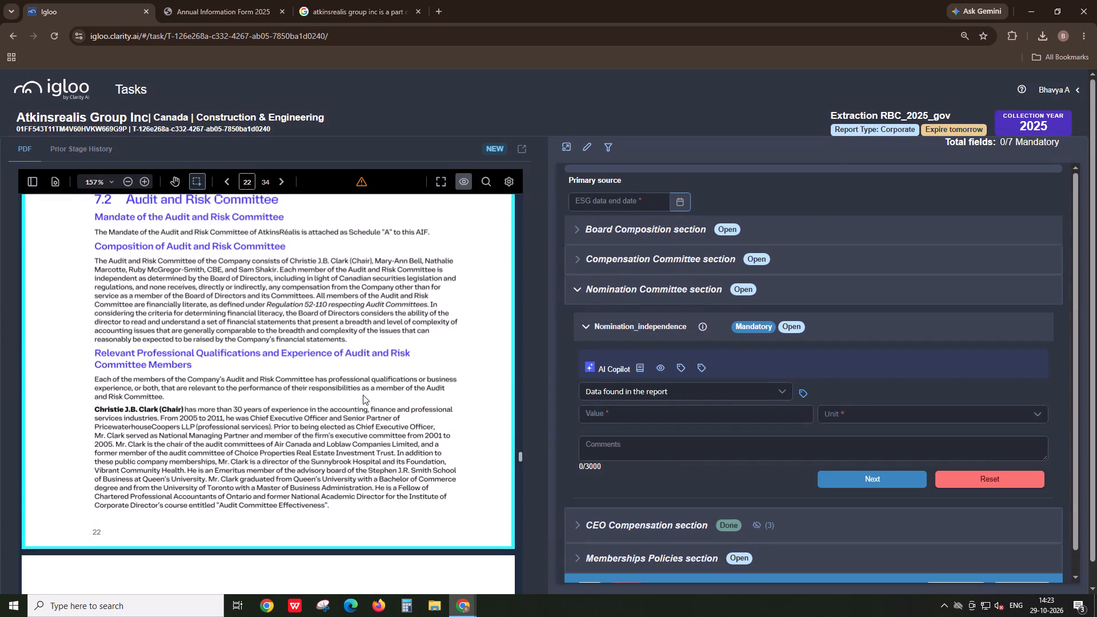
{"action": "scroll", "coordinate": [363, 395], "scroll_direction": "up", "scroll_amount": 5}
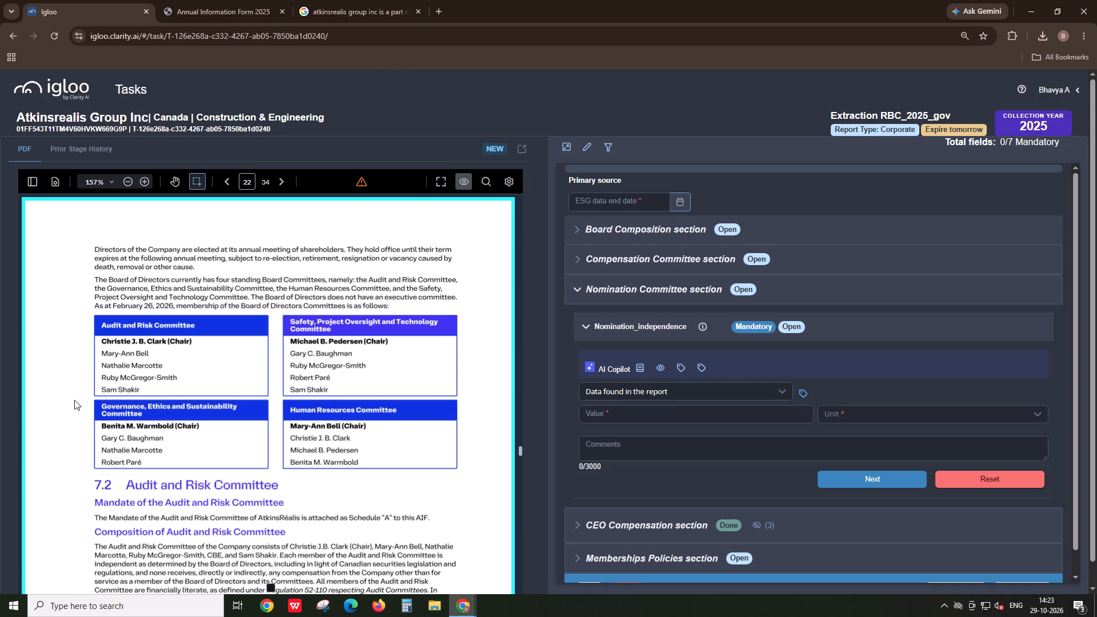
{"action": "left_click_drag", "start_coordinate": [102, 405], "coordinate": [115, 410]}
{"action": "left_click_drag", "start_coordinate": [115, 410], "coordinate": [147, 414]}
{"action": "key", "text": "ctrl+c"}
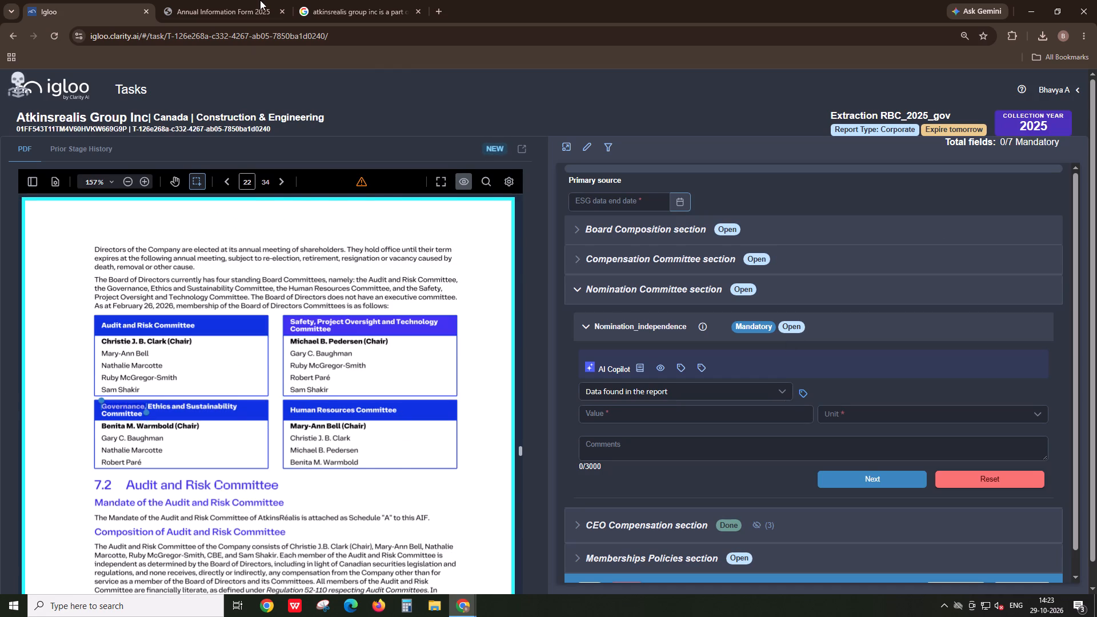
{"action": "left_click", "coordinate": [258, 0]}
{"action": "key", "text": "ctrl+f"}
{"action": "key", "text": "ctrl+v"}
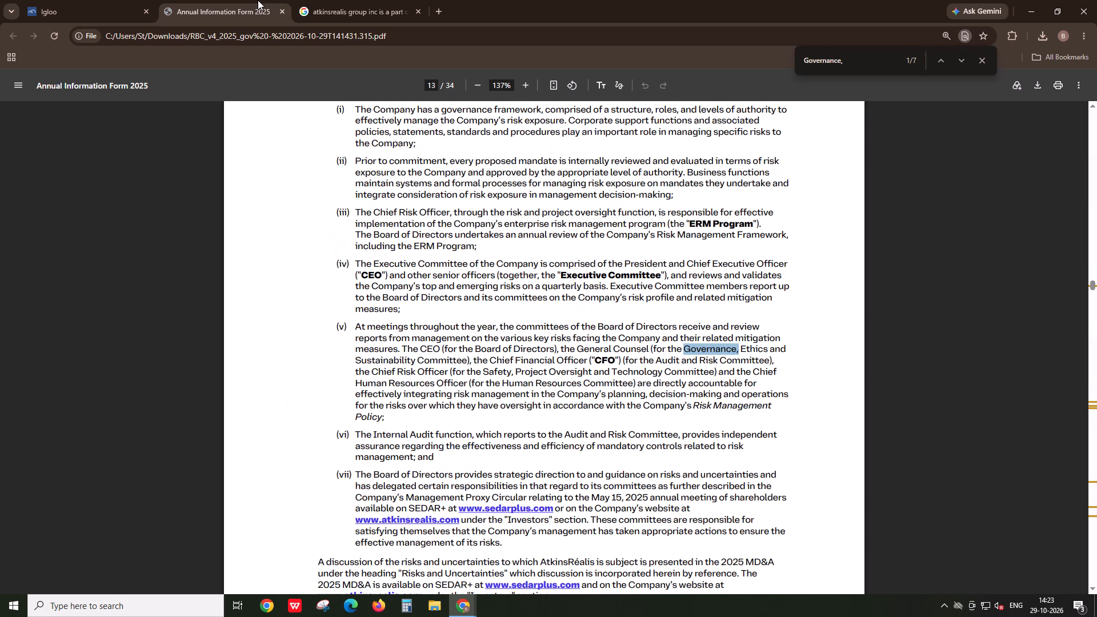
Switch to the browser window containing the tracking spreadsheet and the Governance Quantitative Metrics Methodology document.
{"action": "key", "text": "alt+Tab"}
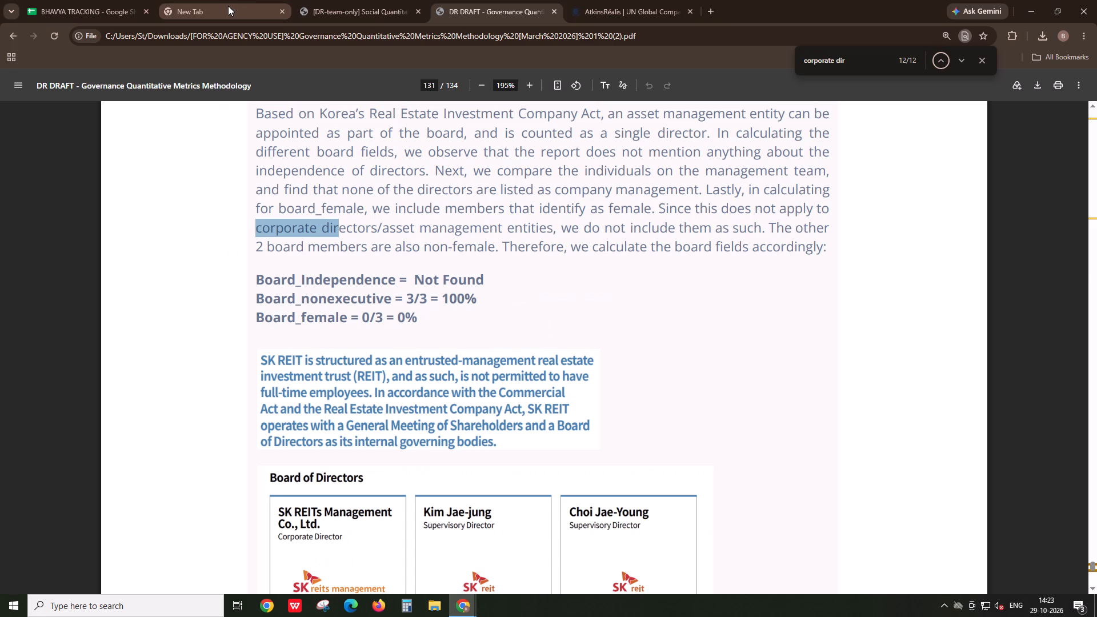
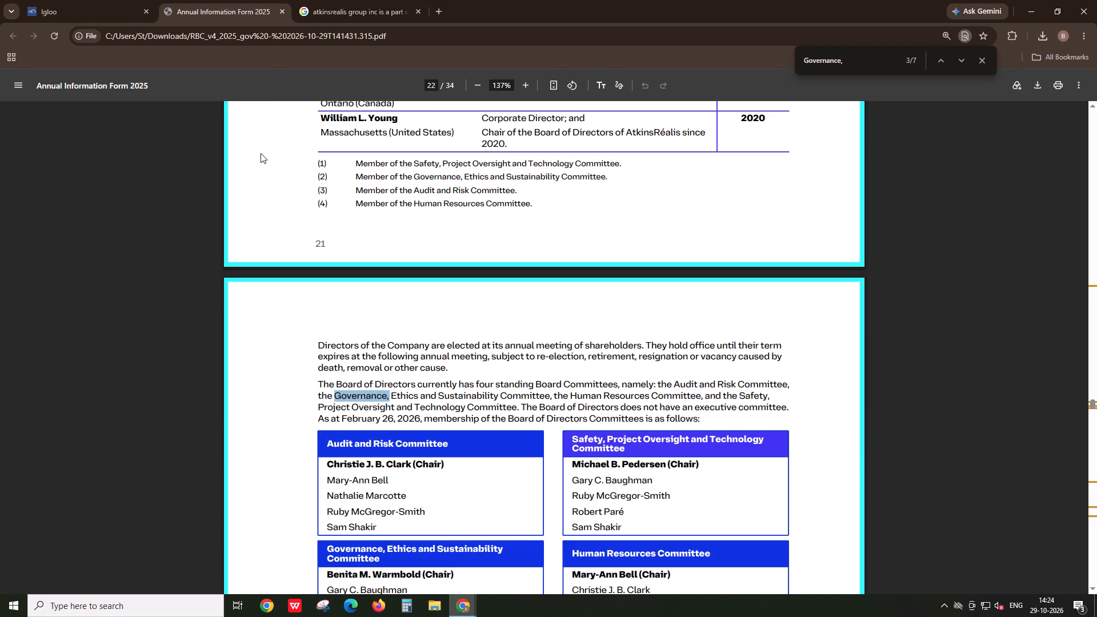
Examine the next "Governance," matches in the Annual Information Form 2025 PDF for information on the Governance, Ethics and Sustainability Committee.
{"action": "key", "text": "Return"}
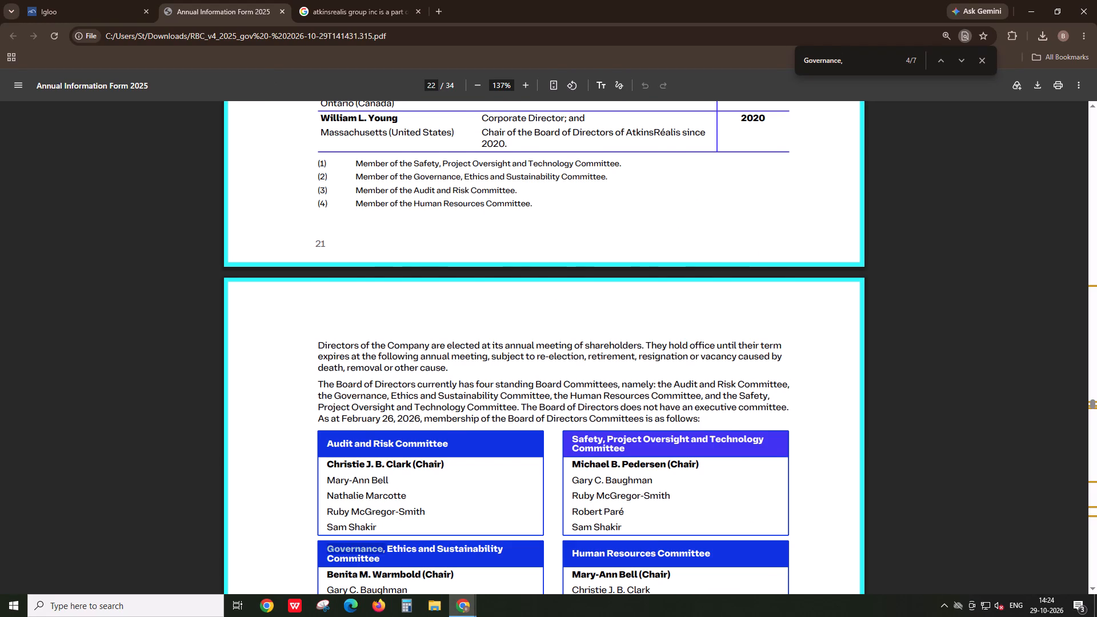
{"action": "key", "text": "Return"}
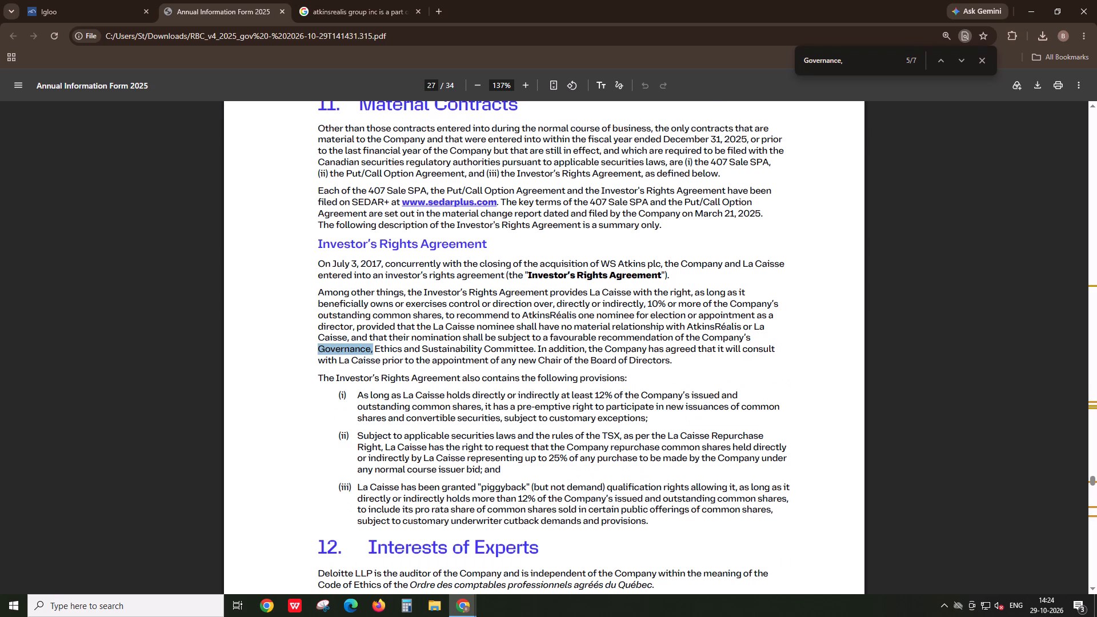
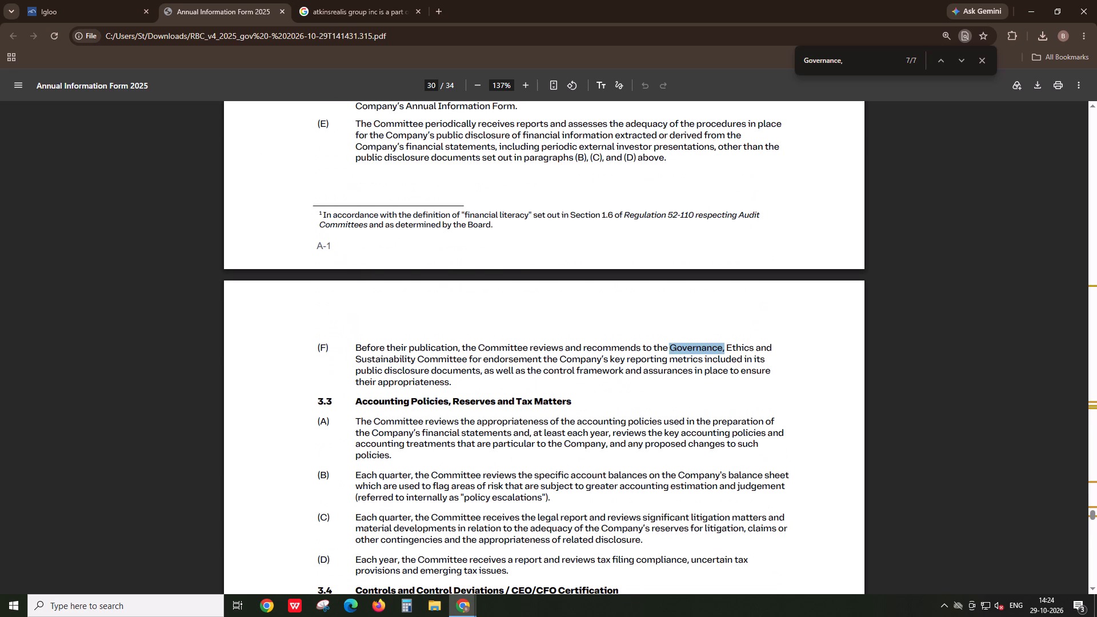
Go back to the previous "Governance," match in the Annual Information Form 2025 PDF to recheck the committee composition text.
{"action": "key", "text": "shift+Return"}
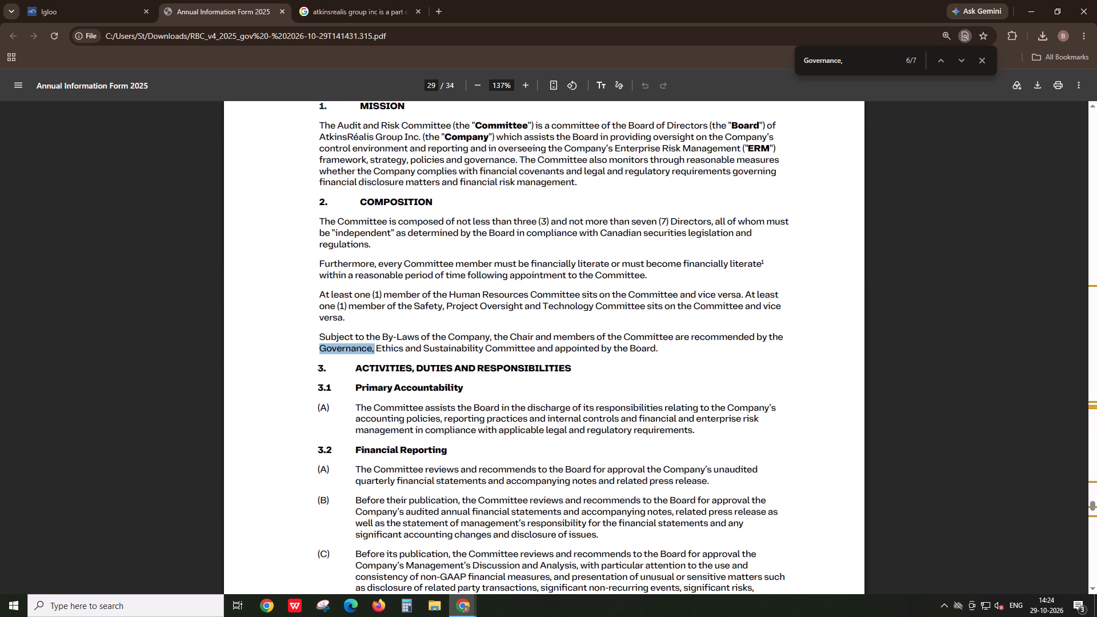
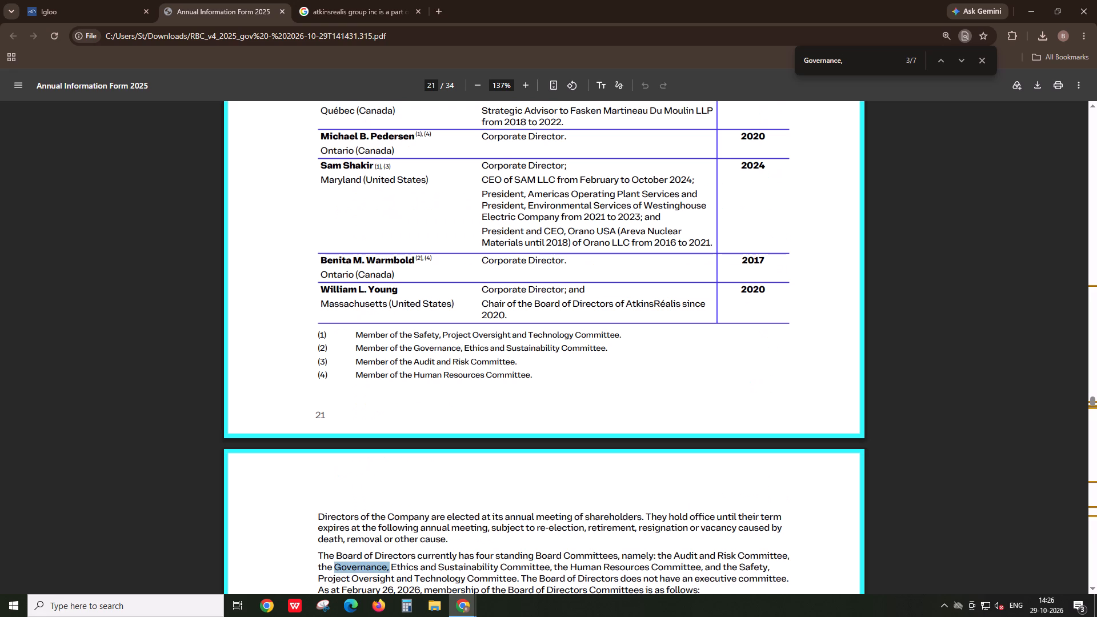
Check the following two "Governance," matches in the Annual Information Form 2025 PDF for nomination committee information.
{"action": "key", "text": "Return"}
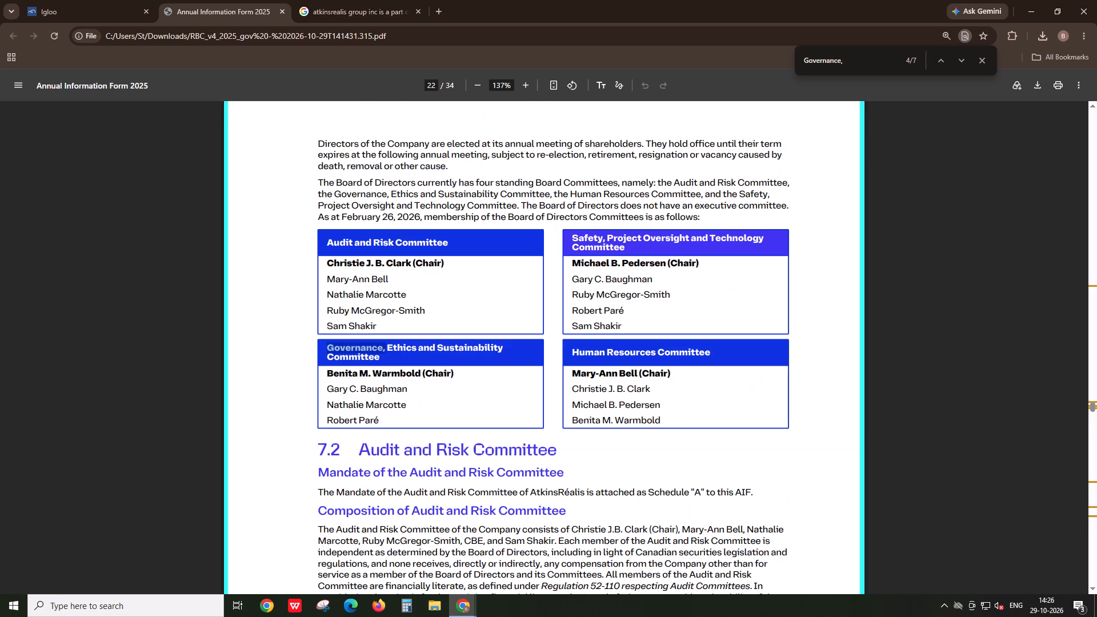
{"action": "key", "text": "Return"}
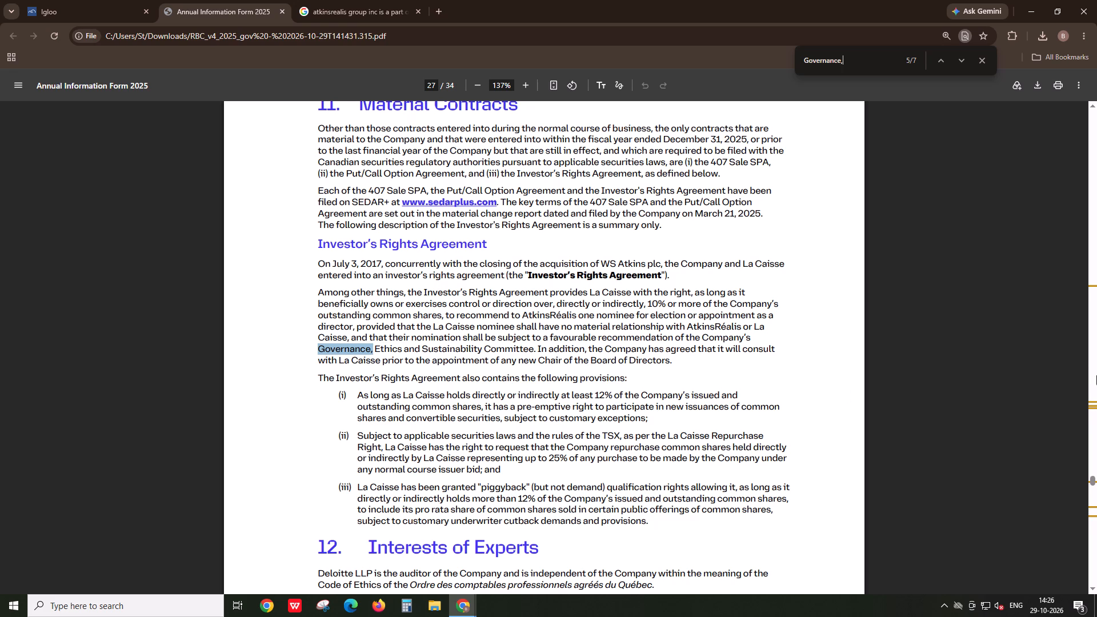
Read the AI Copilot explanation for Nomination_independence in Igloo, close it and collapse the Nomination Committee section.
{"action": "left_click", "coordinate": [81, 0]}
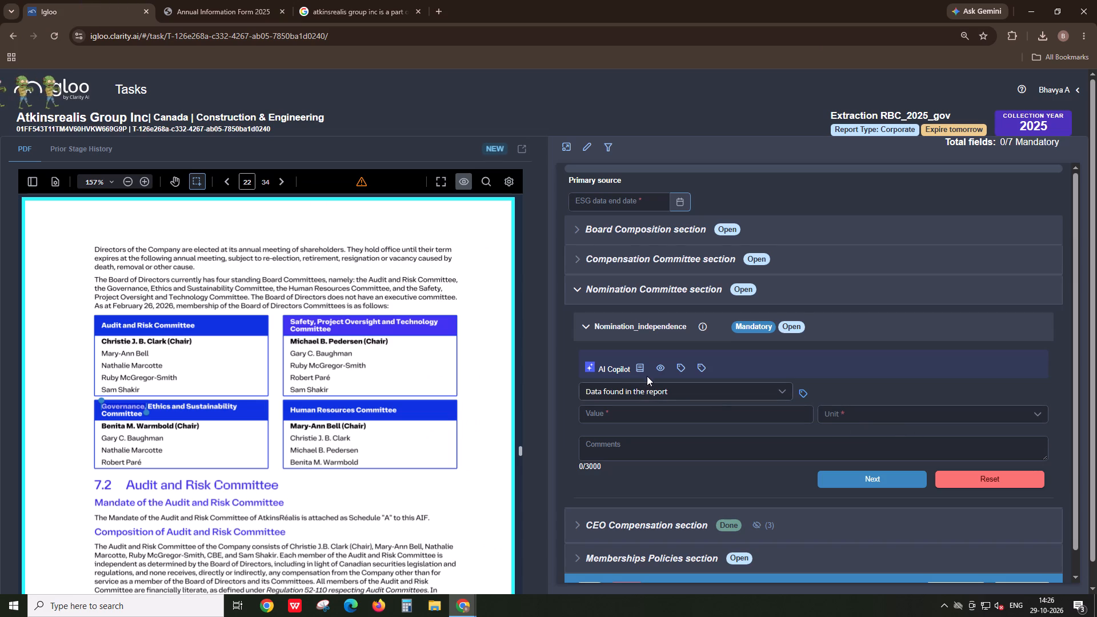
{"action": "left_click", "coordinate": [649, 373]}
{"action": "left_click", "coordinate": [646, 373]}
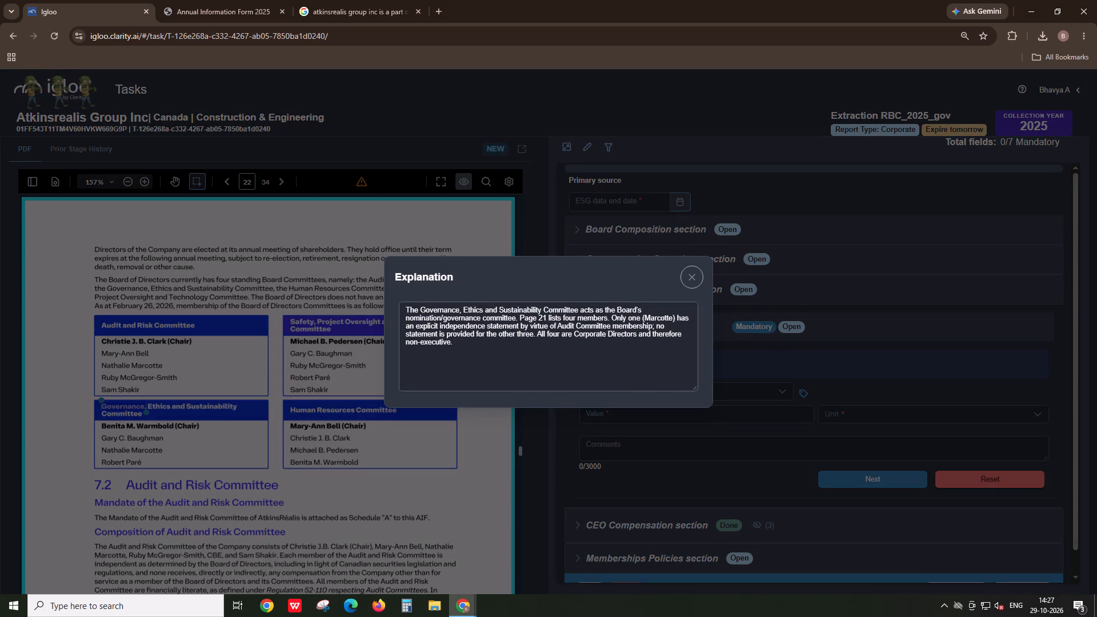
{"action": "left_click", "coordinate": [693, 286]}
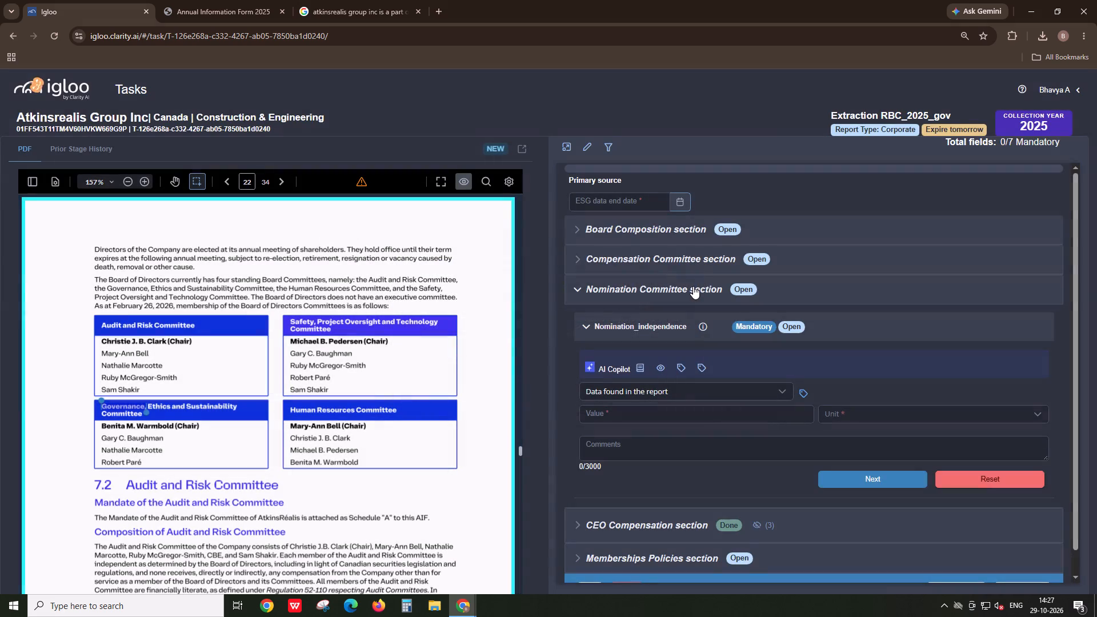
{"action": "left_click", "coordinate": [693, 286]}
Examine the 2025 prior stage history entries in Igloo for the compensation, nomination independence and CEO pay fields.
{"action": "left_click", "coordinate": [71, 158]}
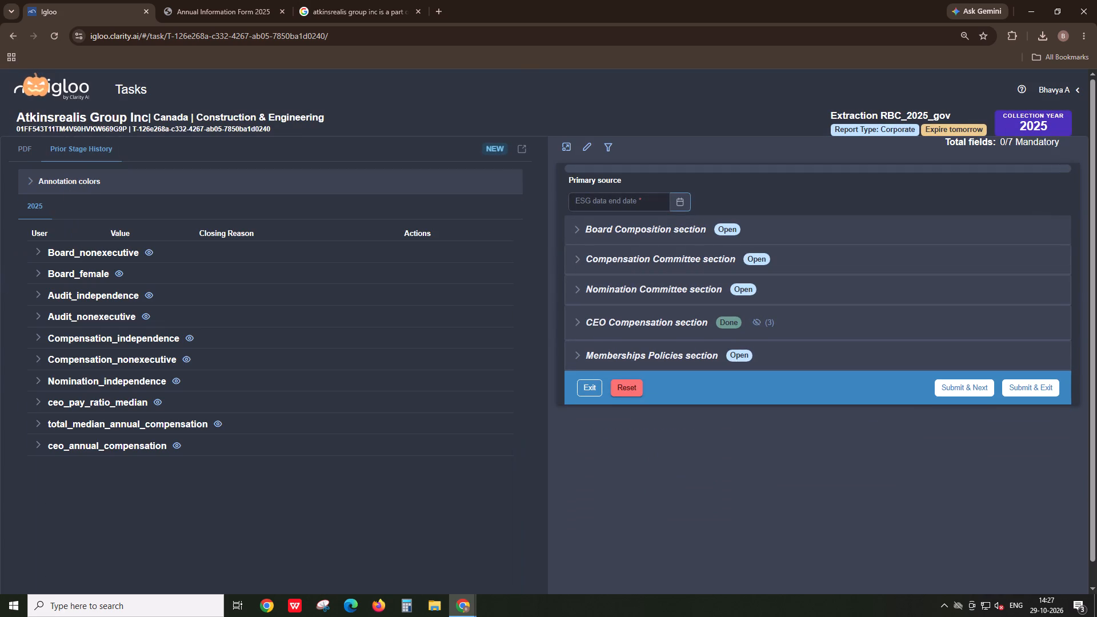
{"action": "left_click", "coordinate": [39, 390]}
{"action": "double_click", "coordinate": [38, 365]}
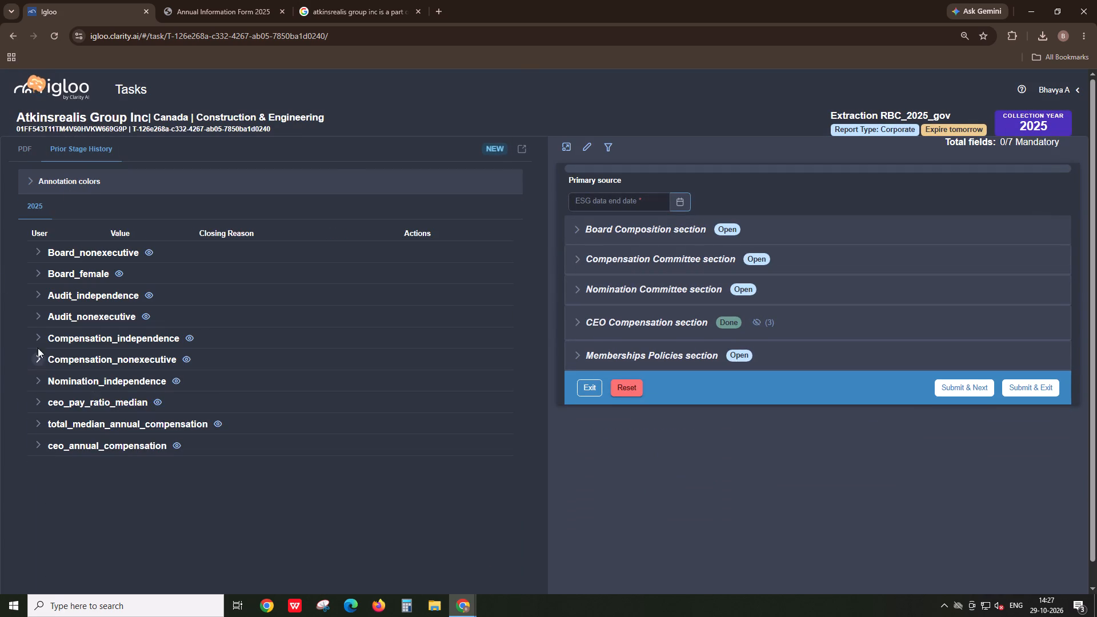
{"action": "double_click", "coordinate": [36, 331]}
{"action": "left_click", "coordinate": [39, 383]}
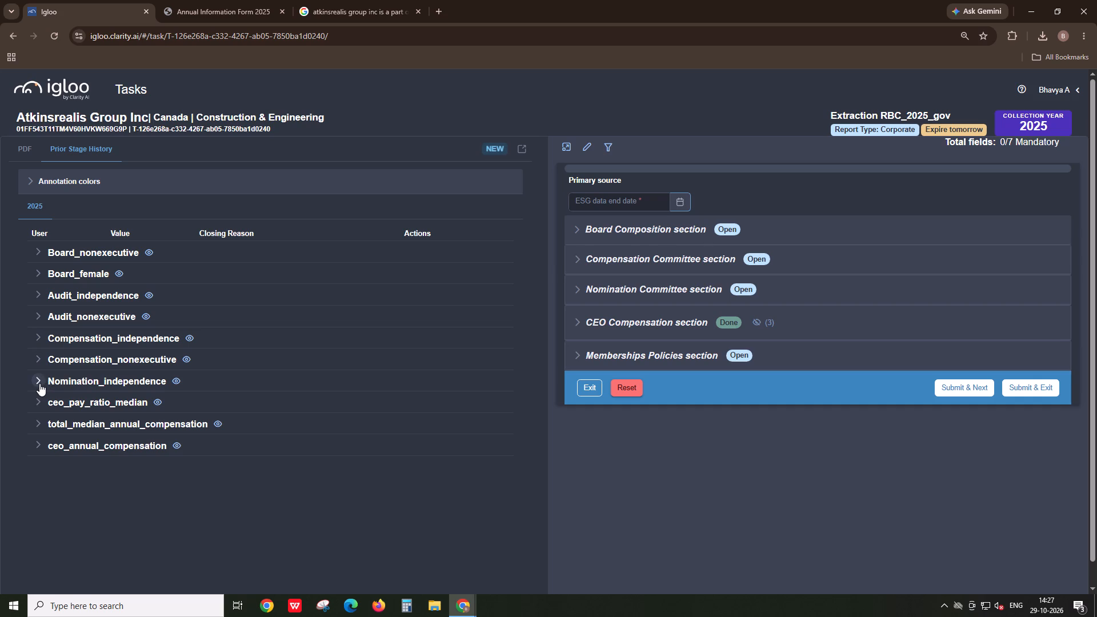
{"action": "left_click", "coordinate": [39, 383]}
{"action": "double_click", "coordinate": [37, 443]}
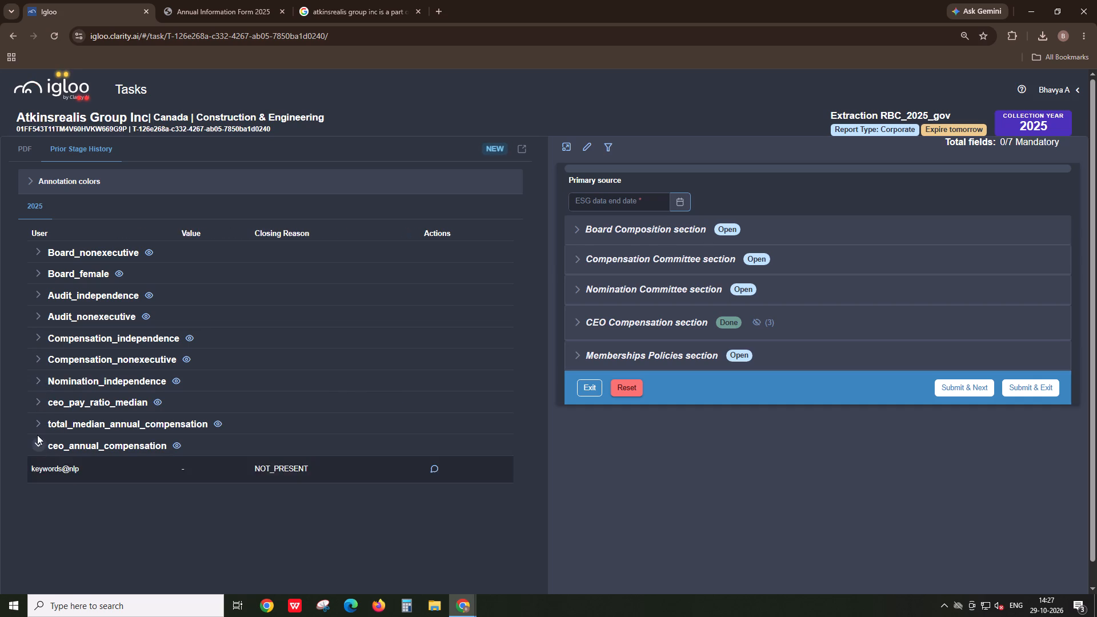
{"action": "left_click", "coordinate": [39, 399]}
{"action": "left_click", "coordinate": [39, 399]}
{"action": "left_click", "coordinate": [39, 422]}
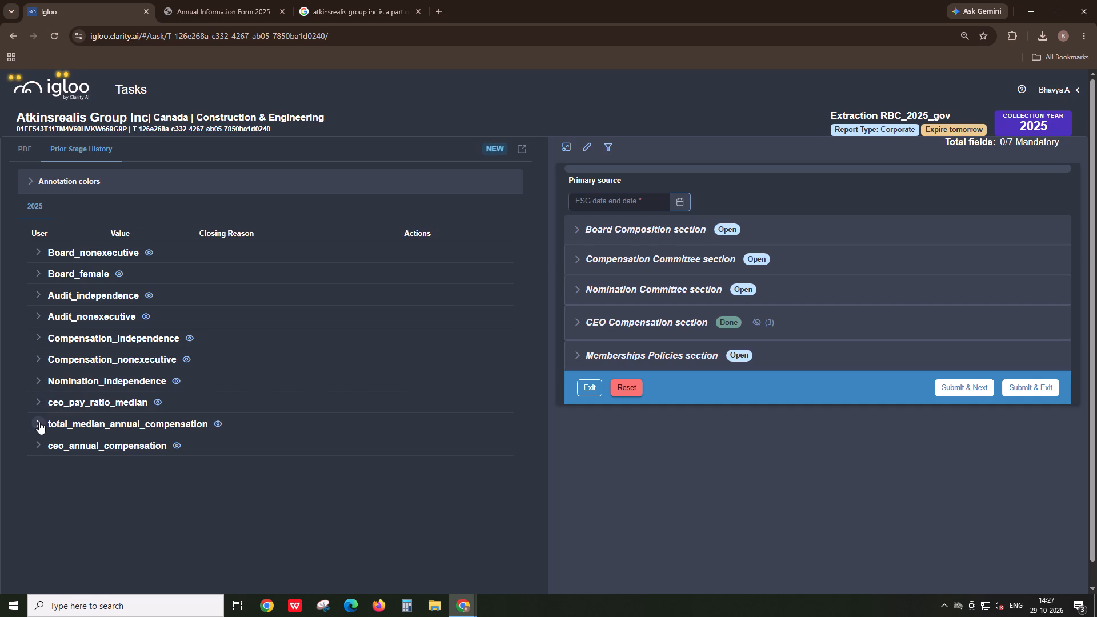
{"action": "left_click", "coordinate": [39, 422]}
Return to the report PDF in Igloo and review the board committee membership tables on page 22.
{"action": "left_click", "coordinate": [18, 138]}
{"action": "scroll", "coordinate": [206, 320], "scroll_direction": "down", "scroll_amount": 3}
{"action": "scroll", "coordinate": [206, 320], "scroll_direction": "up", "scroll_amount": 4}
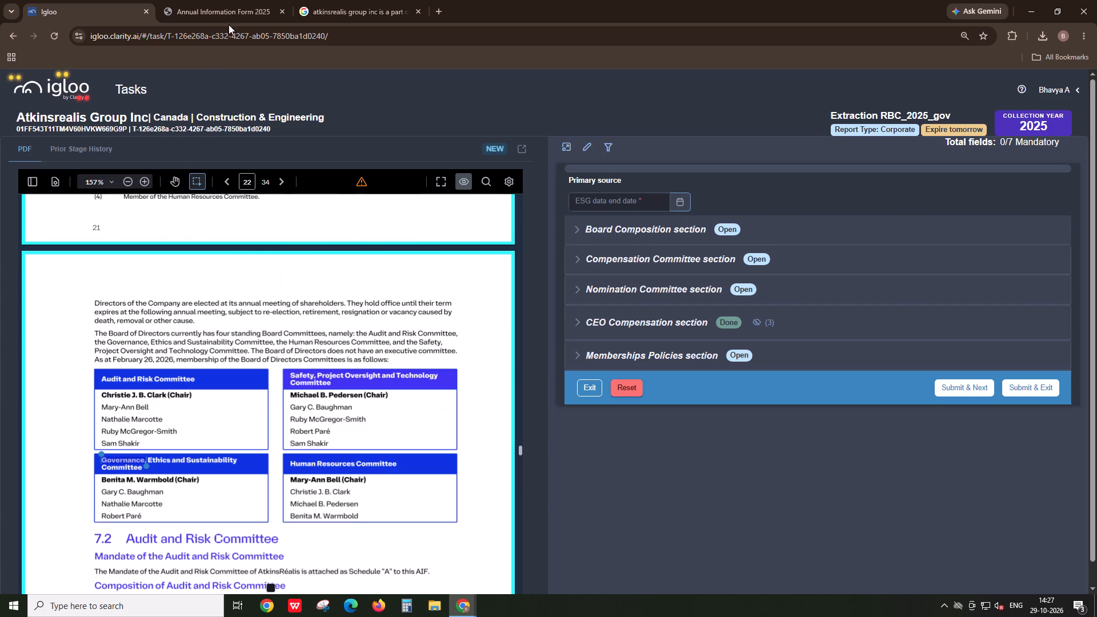
{"action": "left_click", "coordinate": [247, 0]}
{"action": "left_click", "coordinate": [96, 0]}
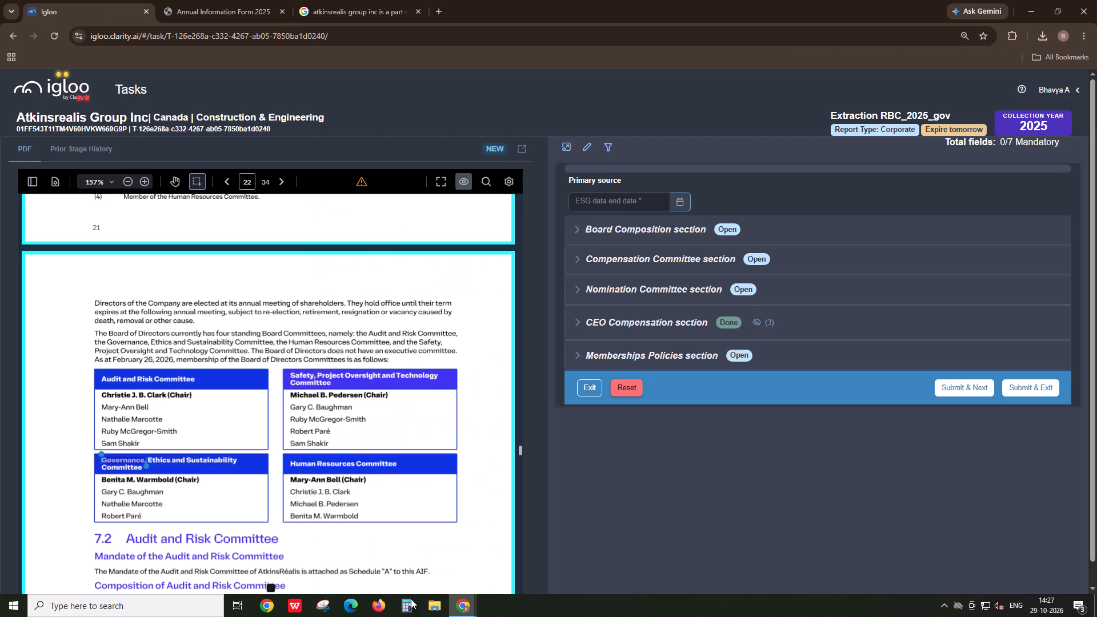
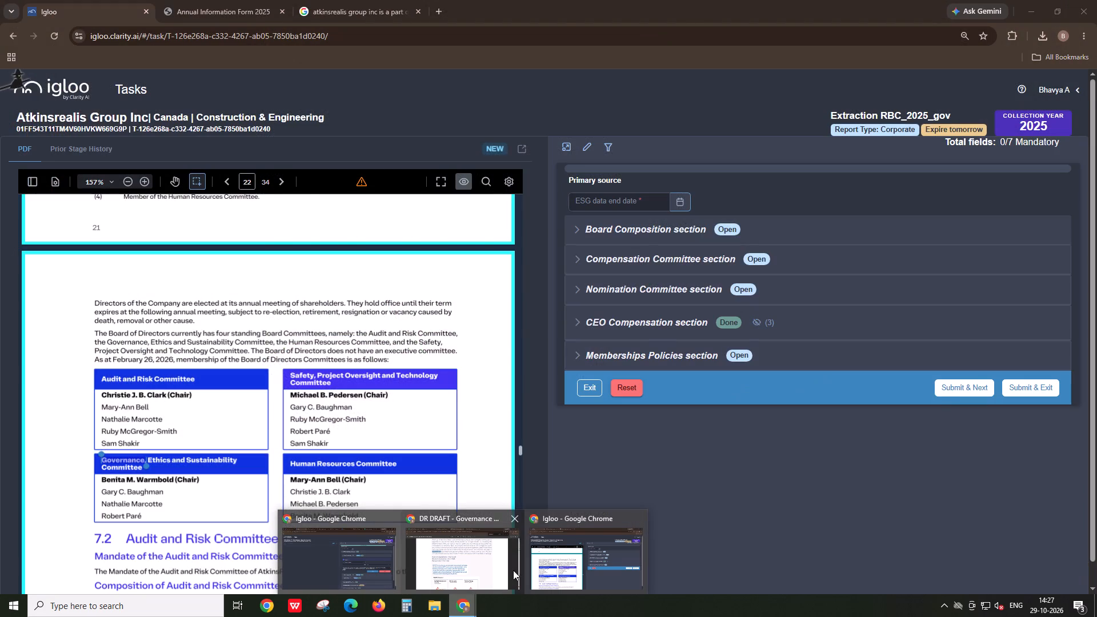
Switch to the Avia Avian PT Tbk extraction task in Igloo and collapse its Board Composition section.
{"action": "left_click", "coordinate": [345, 572]}
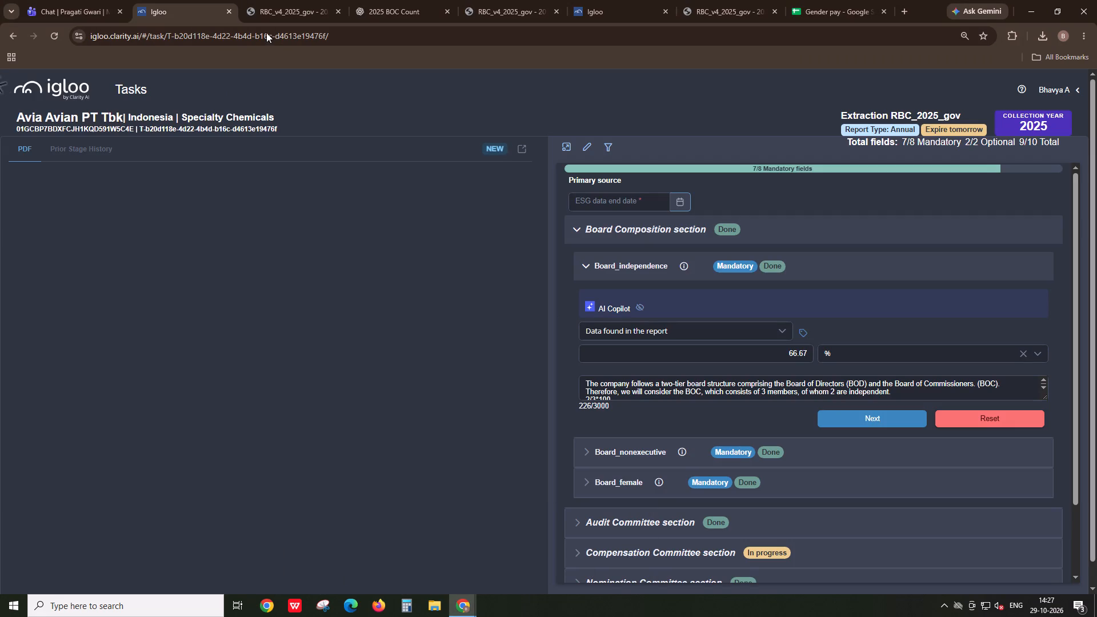
{"action": "left_click", "coordinate": [638, 237]}
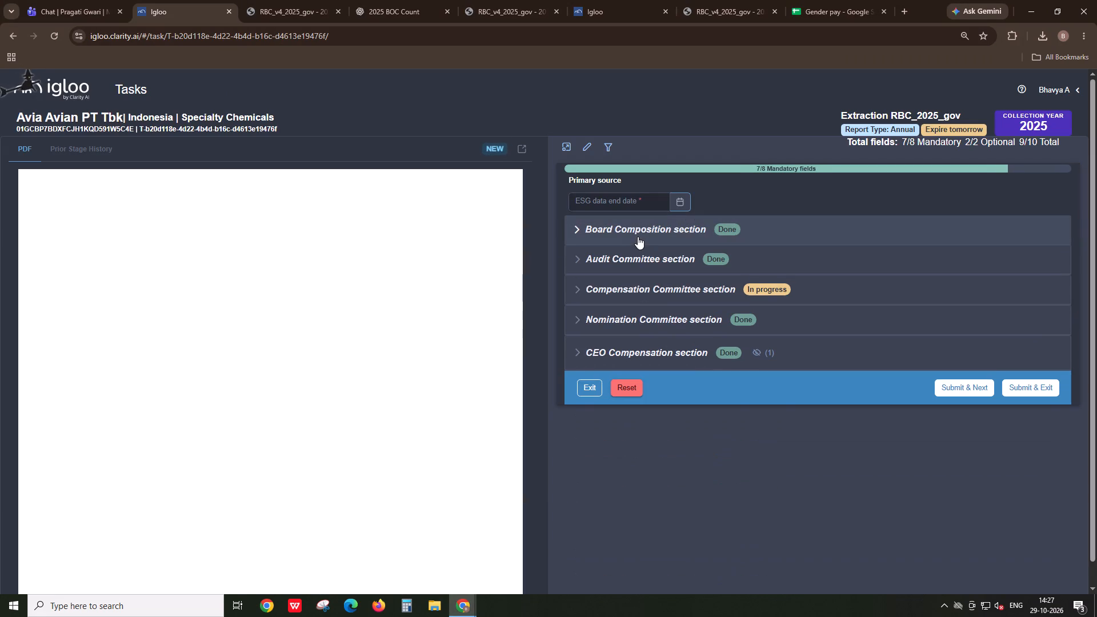
Examine the Avia Avian 2025 annual report PDF's Nomination and Remuneration Committee and Audit Committee pages for member roles, independence and meeting details.
{"action": "left_click", "coordinate": [316, 0]}
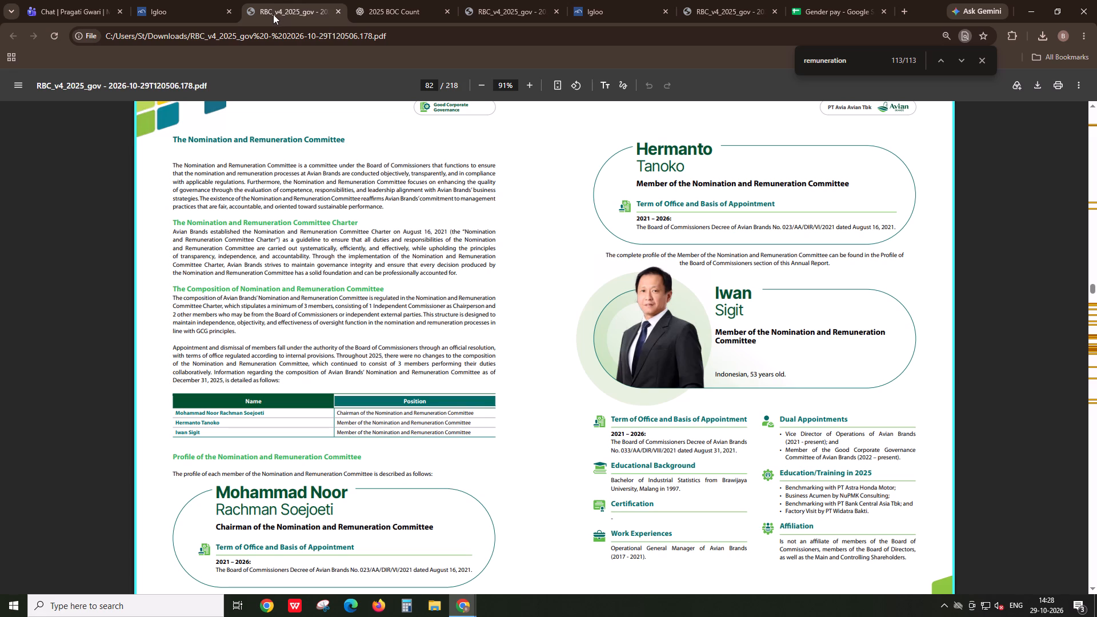
{"action": "scroll", "coordinate": [570, 318], "scroll_direction": "down", "scroll_amount": 2}
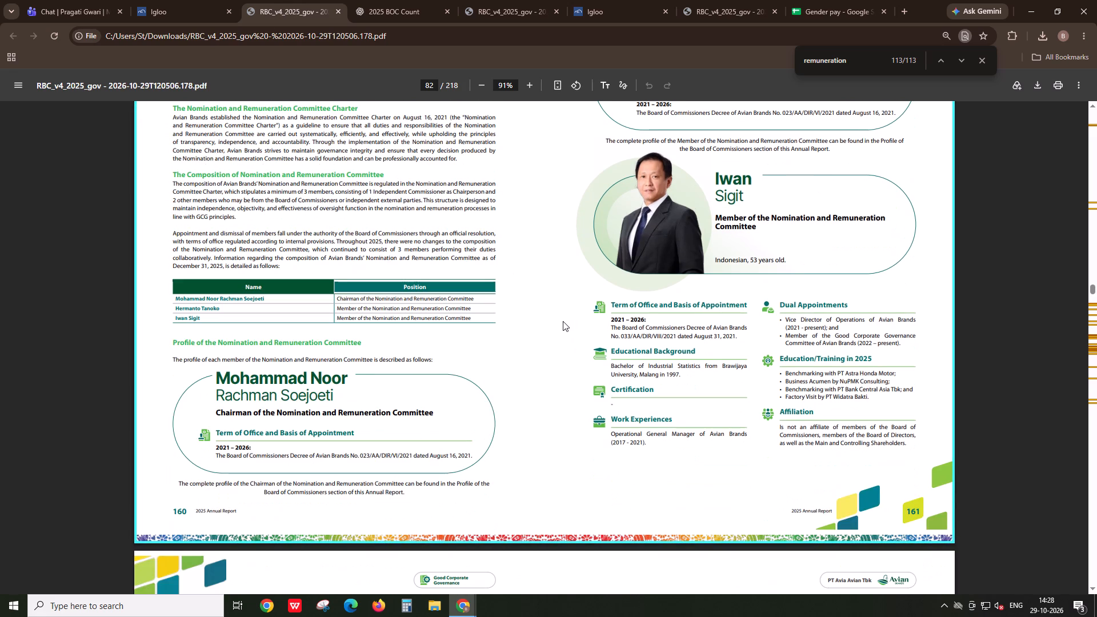
{"action": "left_click", "coordinate": [158, 0]}
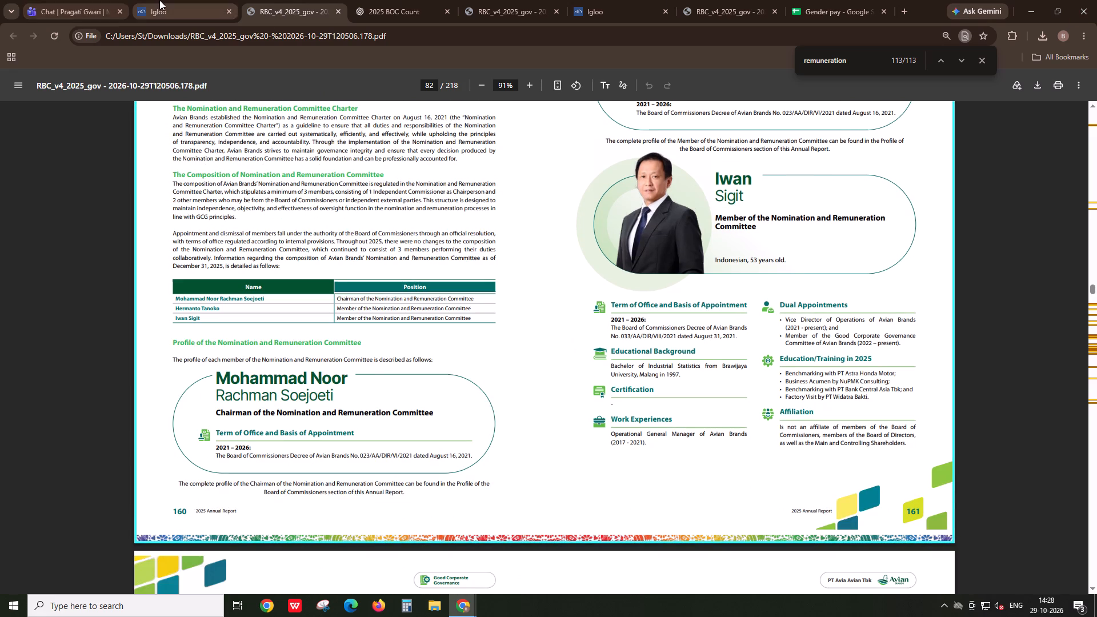
{"action": "left_click", "coordinate": [285, 0]}
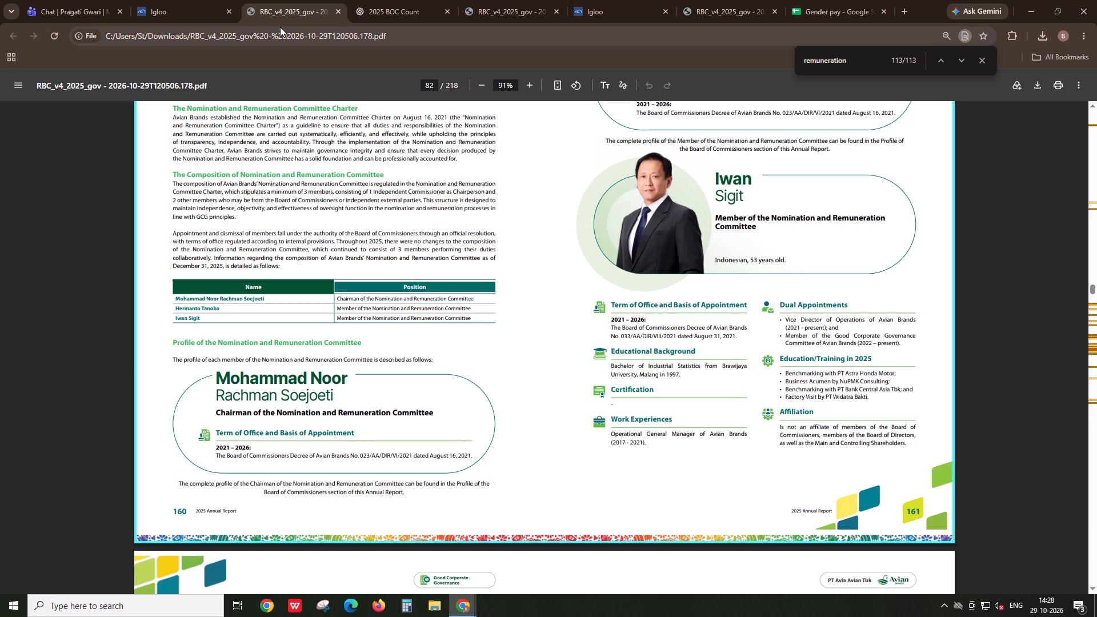
{"action": "scroll", "coordinate": [279, 27], "scroll_direction": "down", "scroll_amount": 5}
{"action": "scroll", "coordinate": [536, 414], "scroll_direction": "down", "scroll_amount": 7}
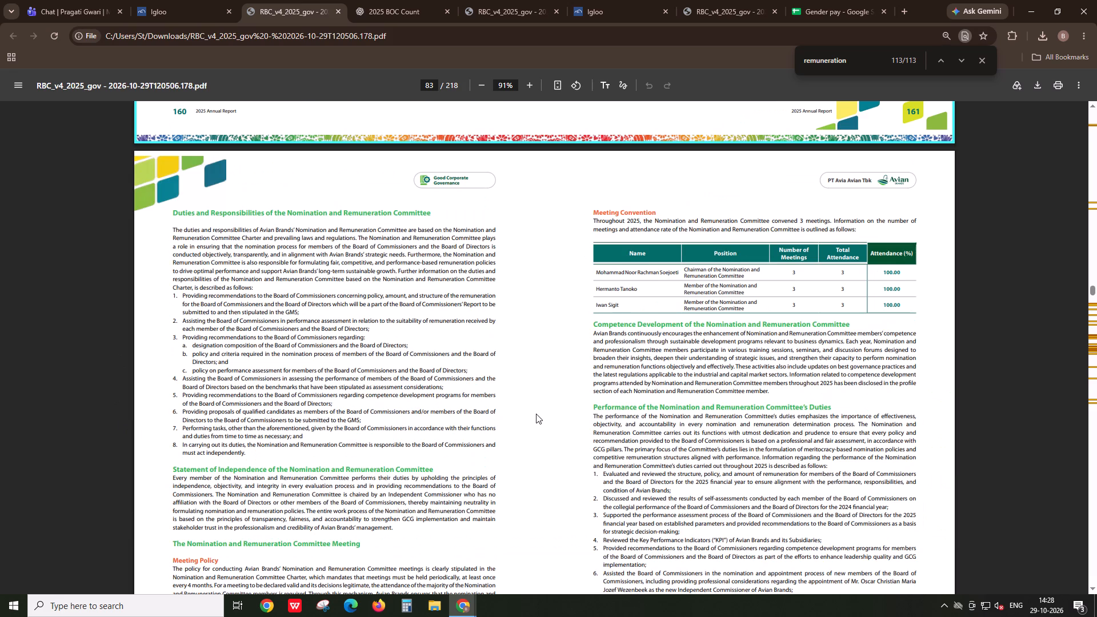
{"action": "scroll", "coordinate": [536, 414], "scroll_direction": "up", "scroll_amount": 19}
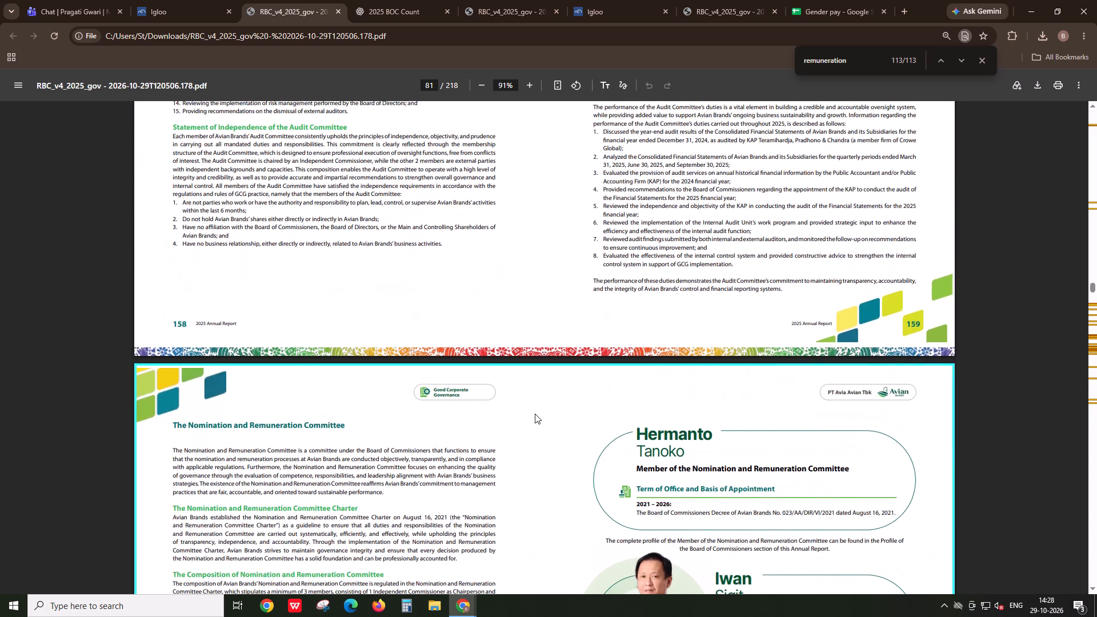
{"action": "scroll", "coordinate": [535, 414], "scroll_direction": "up", "scroll_amount": 2}
{"action": "scroll", "coordinate": [535, 414], "scroll_direction": "down", "scroll_amount": 2}
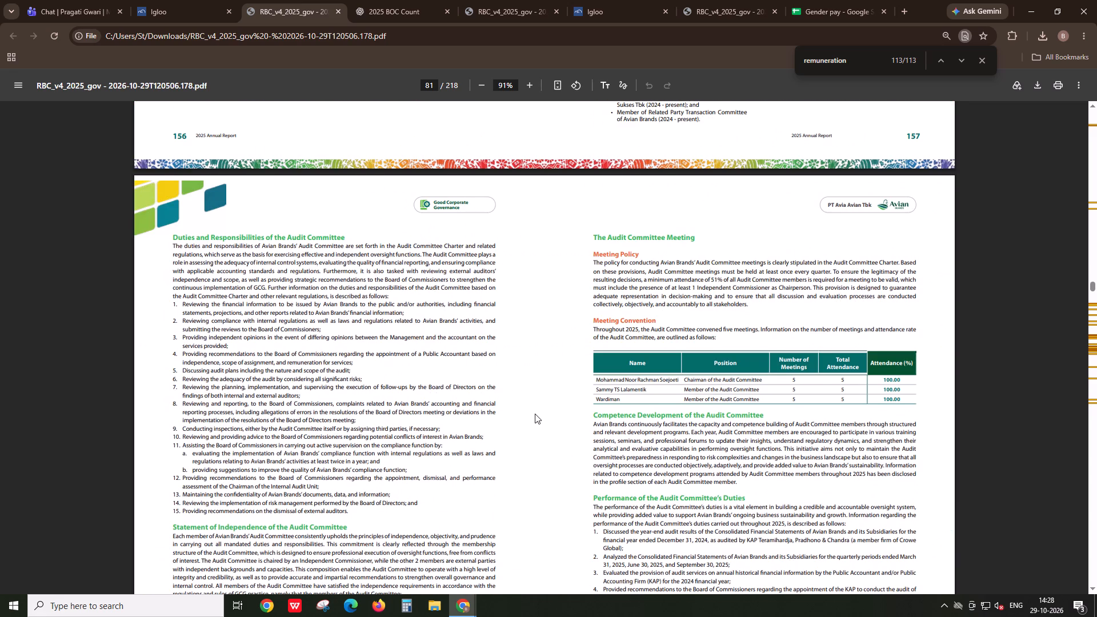
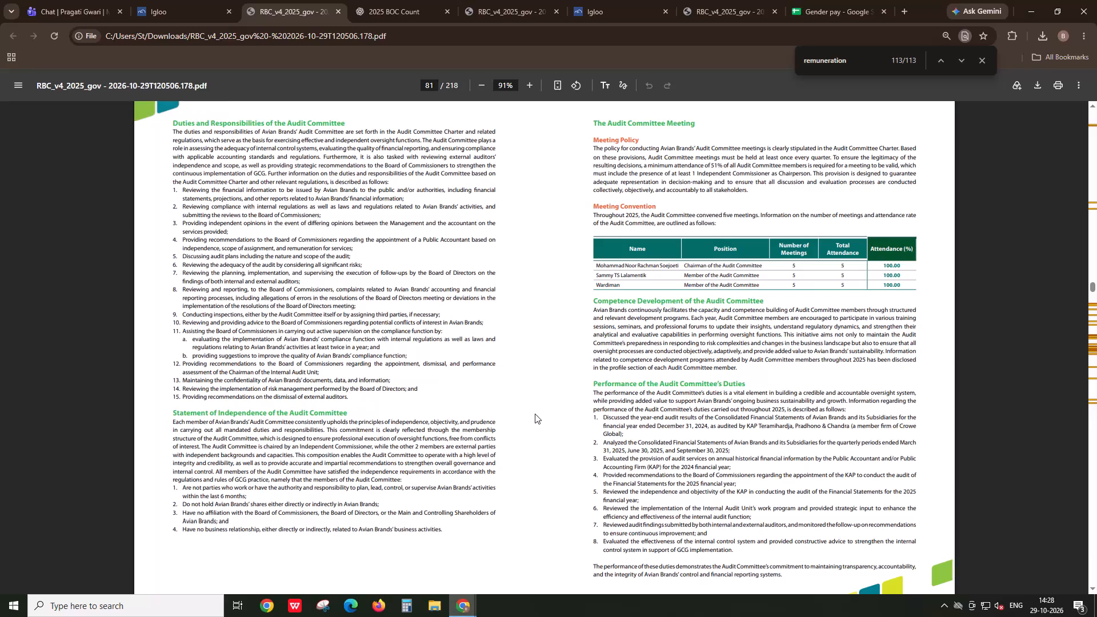
Examine the Audit Committee composition table and member profiles in the Avia Avian 2025 annual report.
{"action": "scroll", "coordinate": [535, 414], "scroll_direction": "up", "scroll_amount": 8}
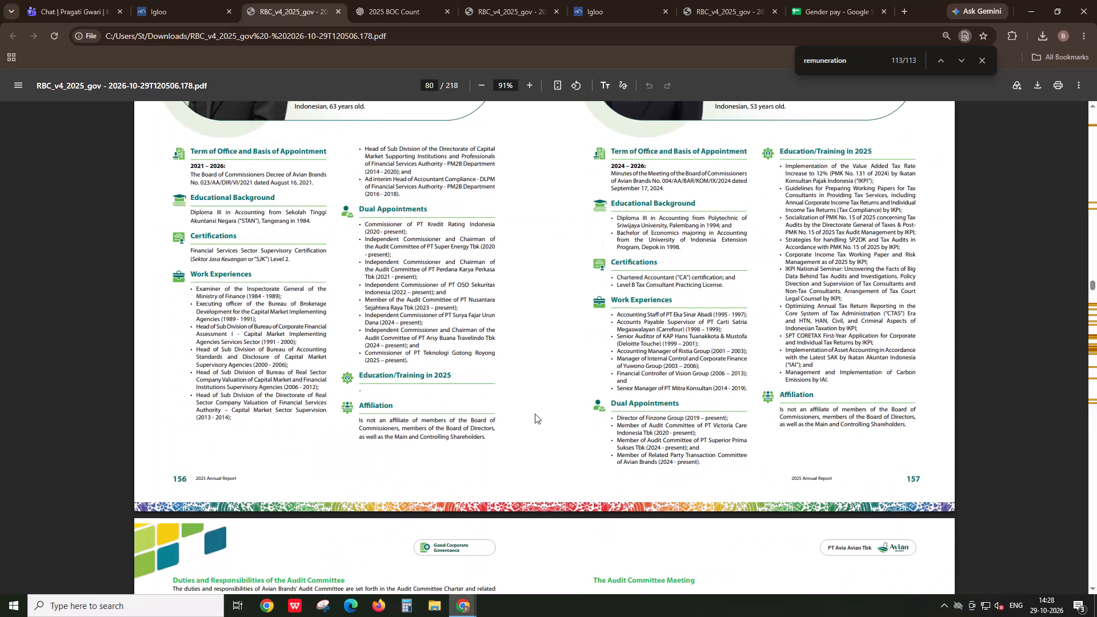
{"action": "scroll", "coordinate": [535, 414], "scroll_direction": "up", "scroll_amount": 8}
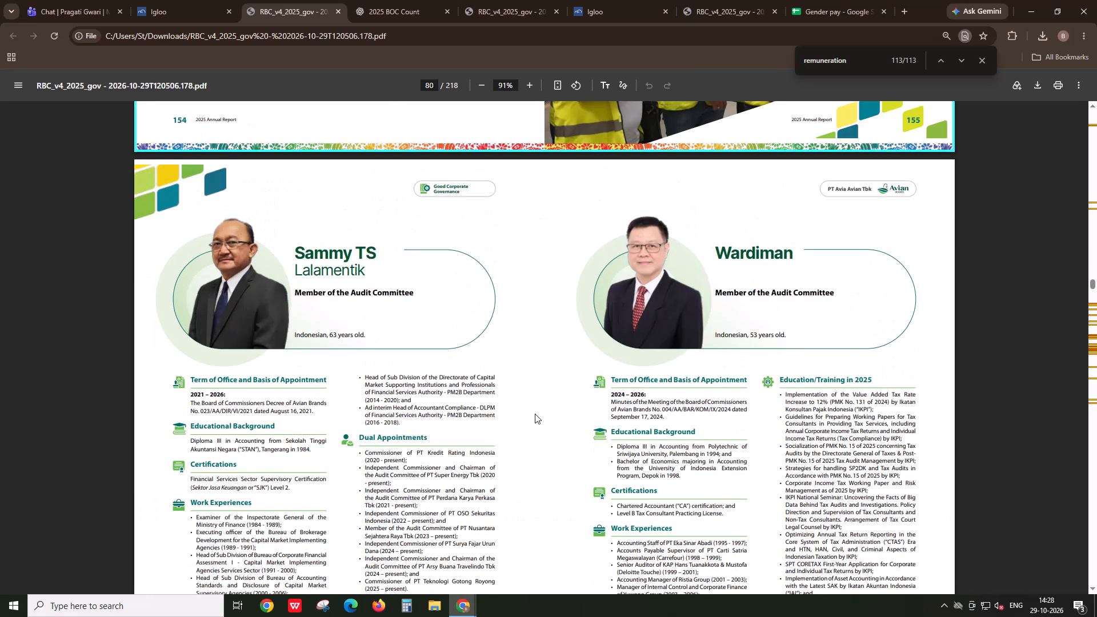
{"action": "scroll", "coordinate": [535, 414], "scroll_direction": "up", "scroll_amount": 3}
{"action": "scroll", "coordinate": [534, 414], "scroll_direction": "down", "scroll_amount": 6}
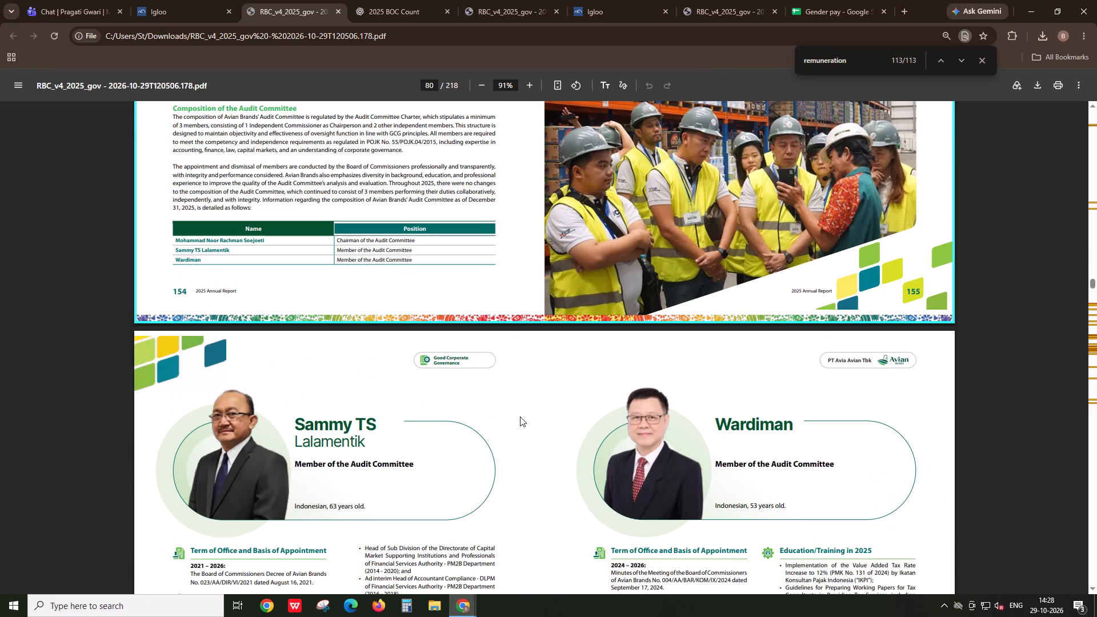
{"action": "scroll", "coordinate": [520, 416], "scroll_direction": "down", "scroll_amount": 2}
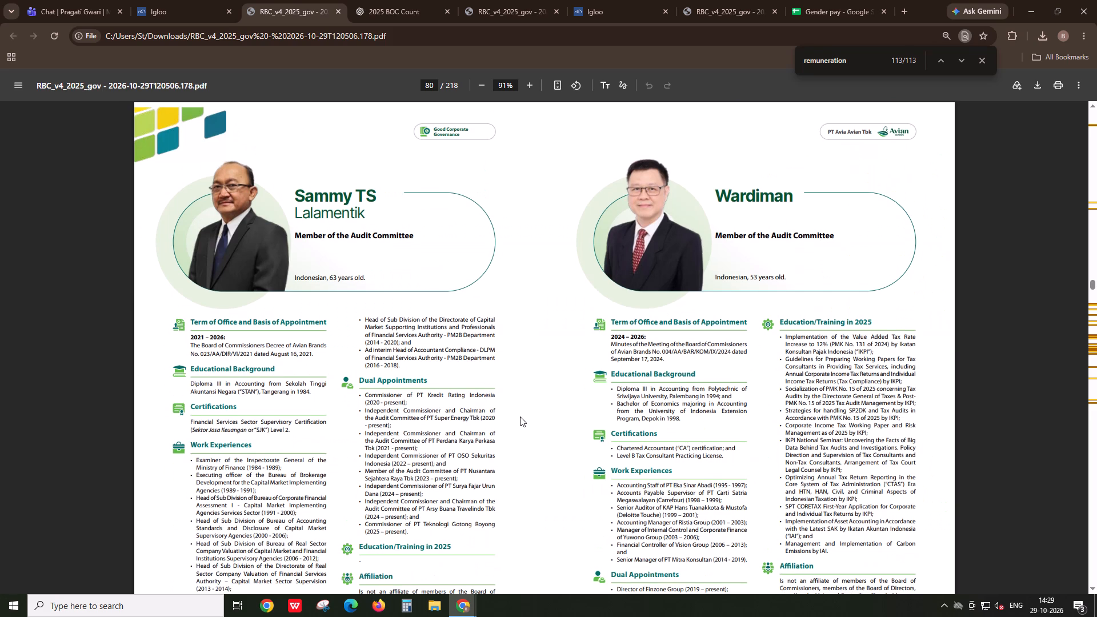
{"action": "scroll", "coordinate": [519, 417], "scroll_direction": "up", "scroll_amount": 5}
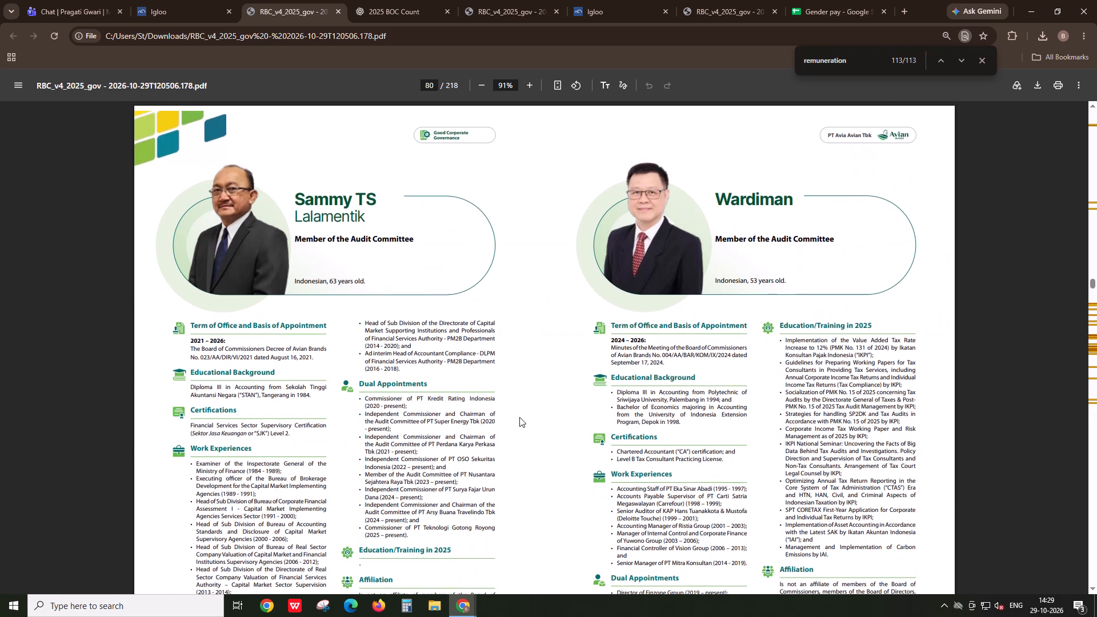
{"action": "scroll", "coordinate": [519, 417], "scroll_direction": "up", "scroll_amount": 5}
{"action": "scroll", "coordinate": [519, 417], "scroll_direction": "down", "scroll_amount": 3}
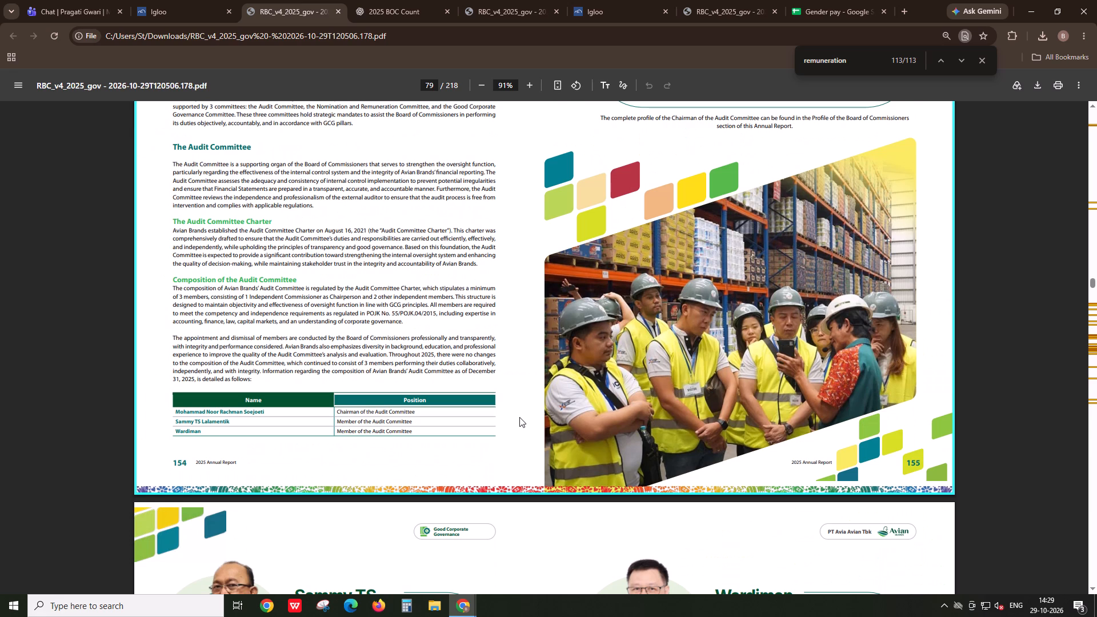
Switch to the Avia Avian task in Igloo, view the Audit Committee section's fields, and collapse the section again.
{"action": "left_click", "coordinate": [175, 0]}
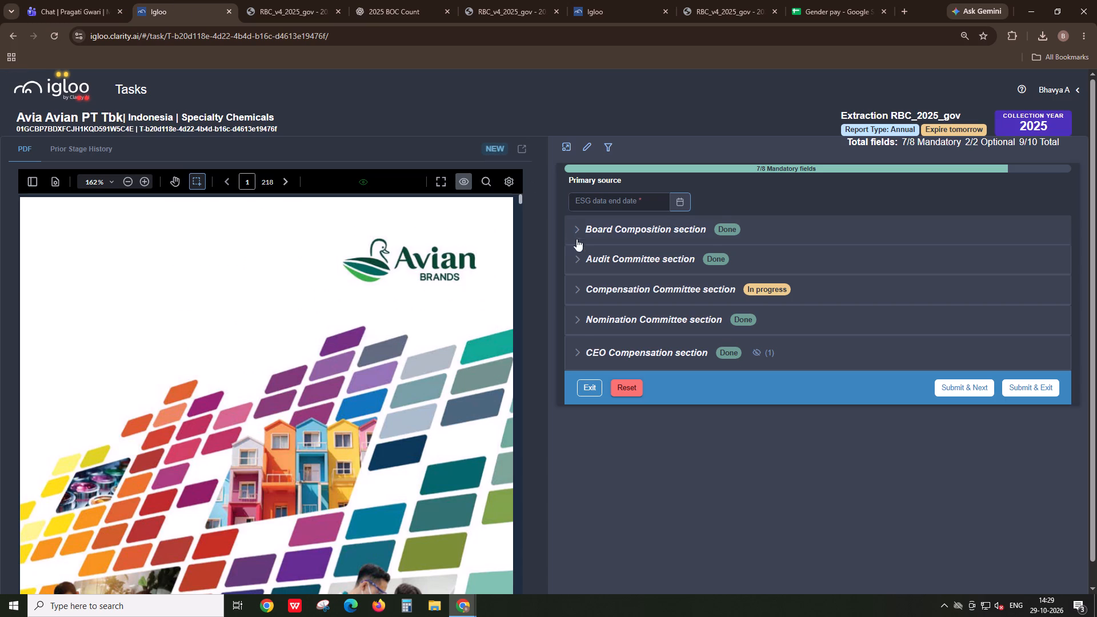
{"action": "left_click", "coordinate": [599, 257]}
{"action": "left_click", "coordinate": [623, 306]}
{"action": "left_click", "coordinate": [632, 282]}
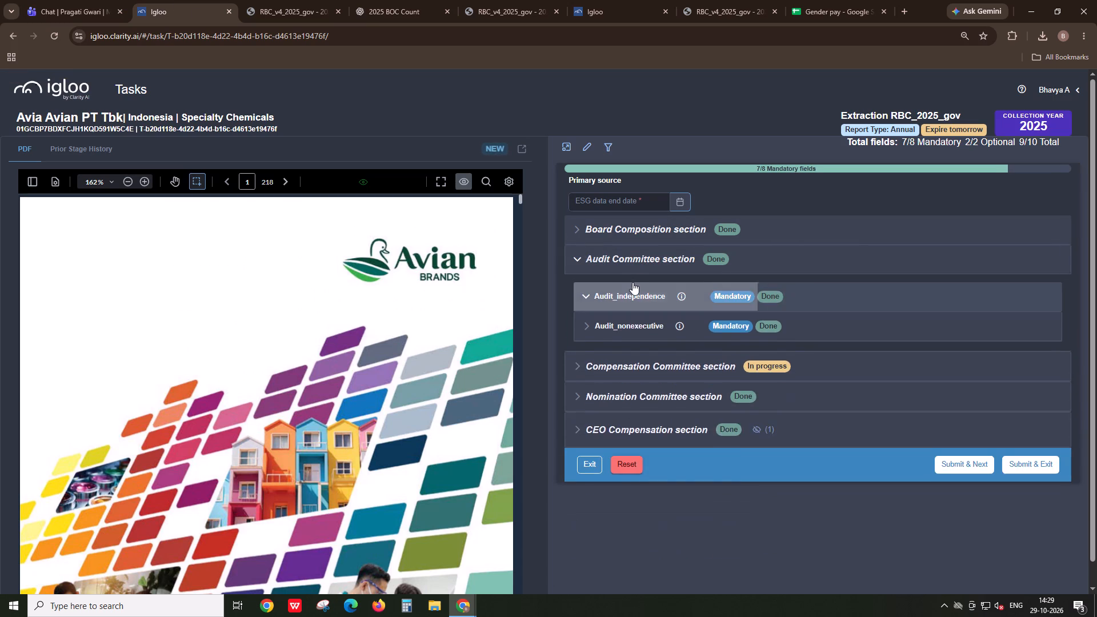
{"action": "left_click", "coordinate": [639, 270]}
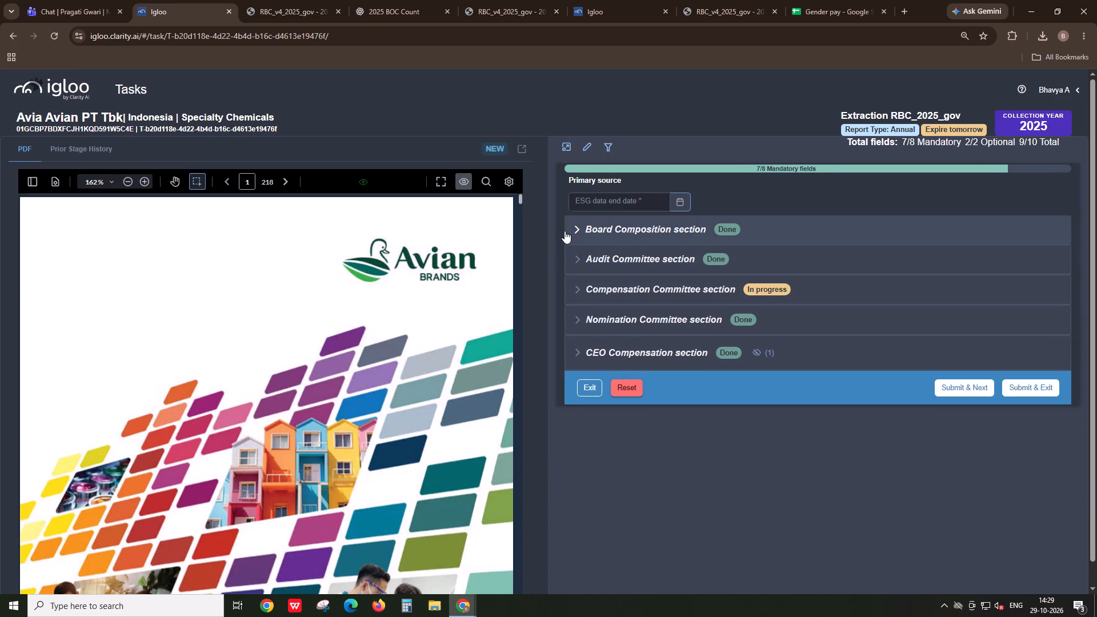
Return to the annual report and review the Audit Committee's duties, independence and meetings, and the Nomination and Remuneration Committee's composition.
{"action": "left_click", "coordinate": [285, 0]}
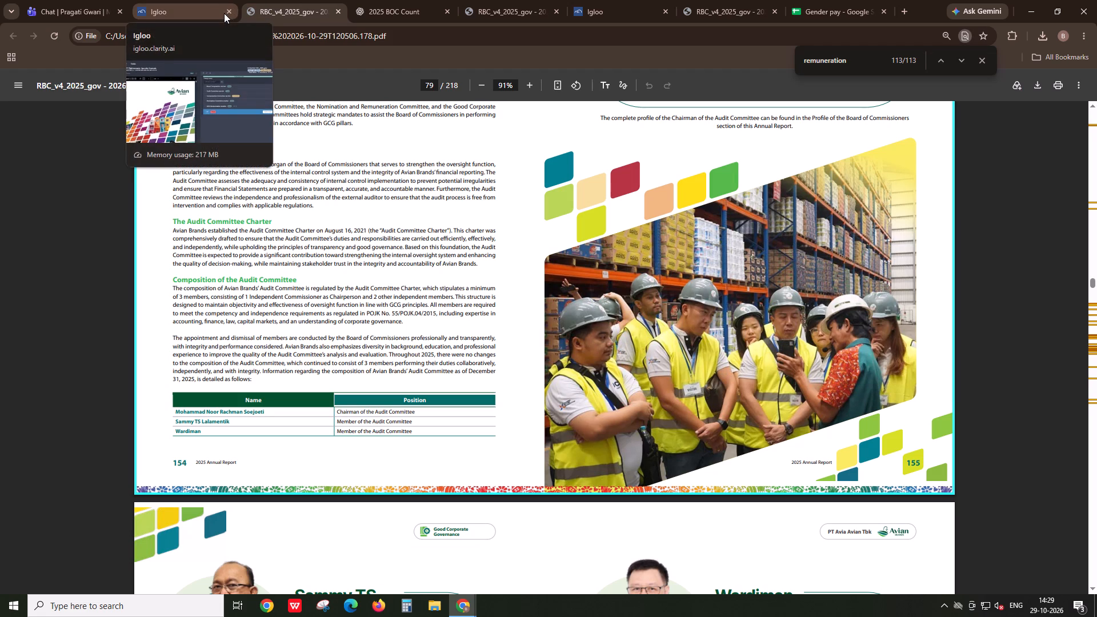
{"action": "scroll", "coordinate": [267, 419], "scroll_direction": "down", "scroll_amount": 7}
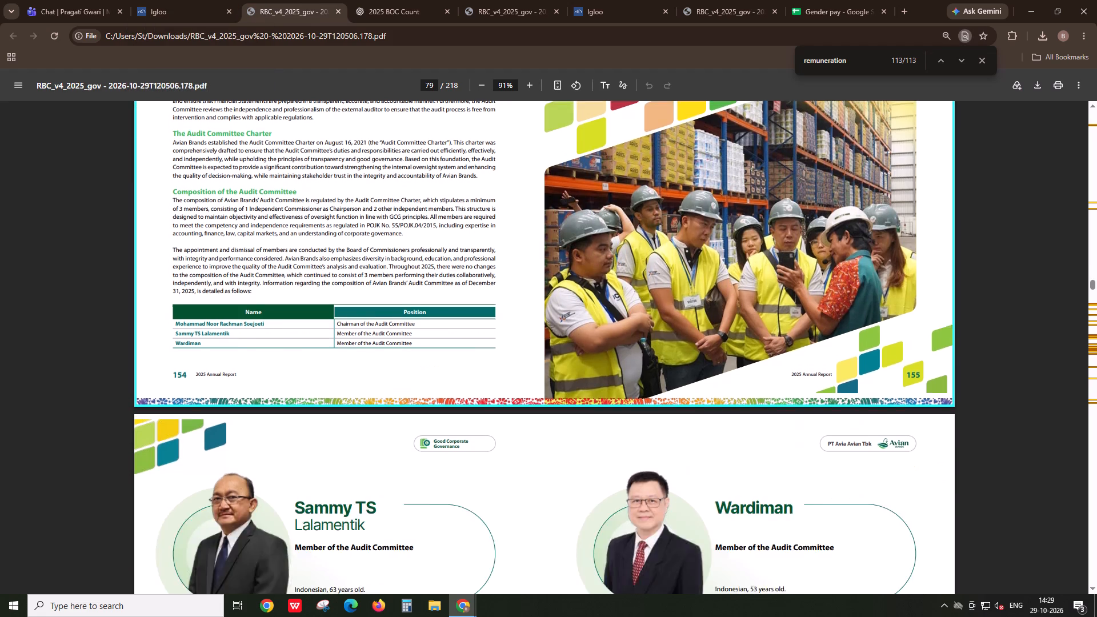
{"action": "scroll", "coordinate": [264, 421], "scroll_direction": "down", "scroll_amount": 10}
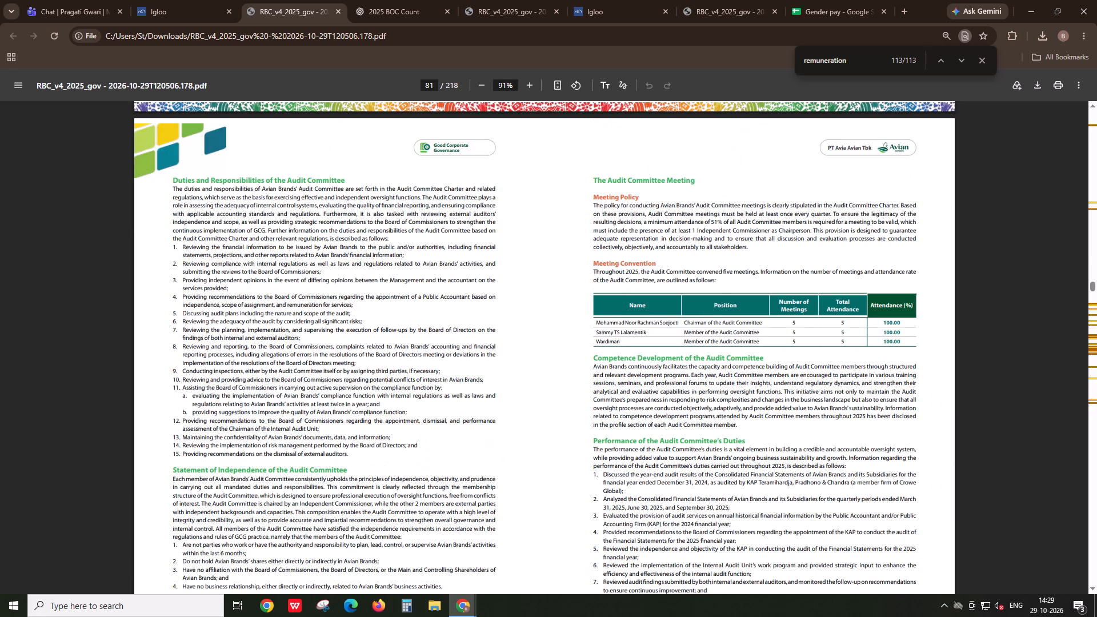
{"action": "scroll", "coordinate": [242, 432], "scroll_direction": "down", "scroll_amount": 1}
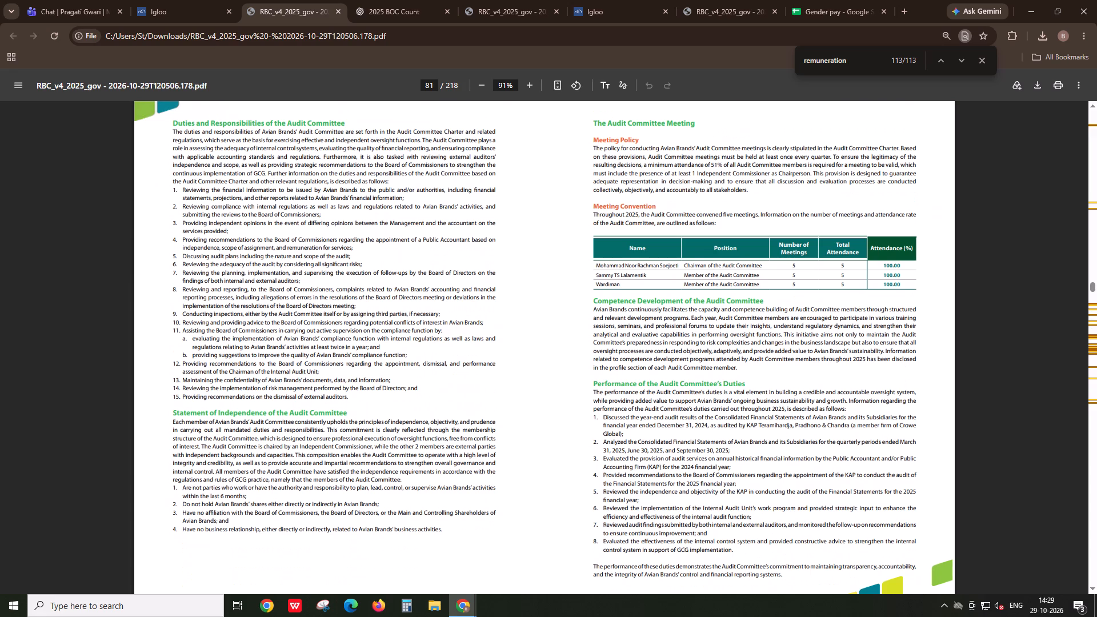
{"action": "scroll", "coordinate": [240, 434], "scroll_direction": "down", "scroll_amount": 14}
{"action": "scroll", "coordinate": [237, 435], "scroll_direction": "up", "scroll_amount": 2}
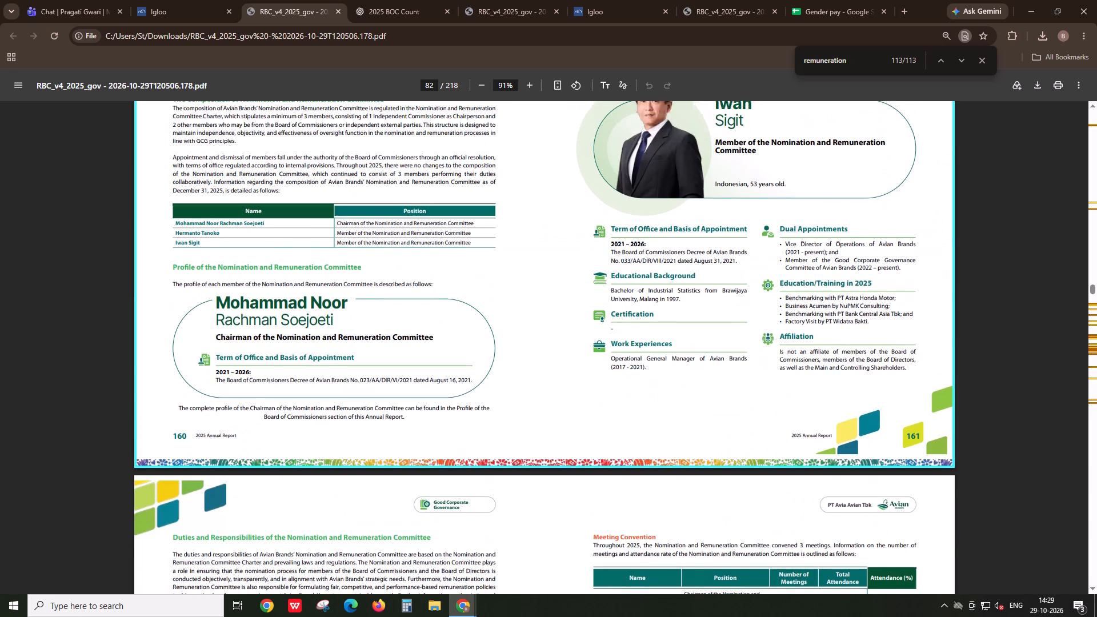
{"action": "scroll", "coordinate": [237, 435], "scroll_direction": "up", "scroll_amount": 2}
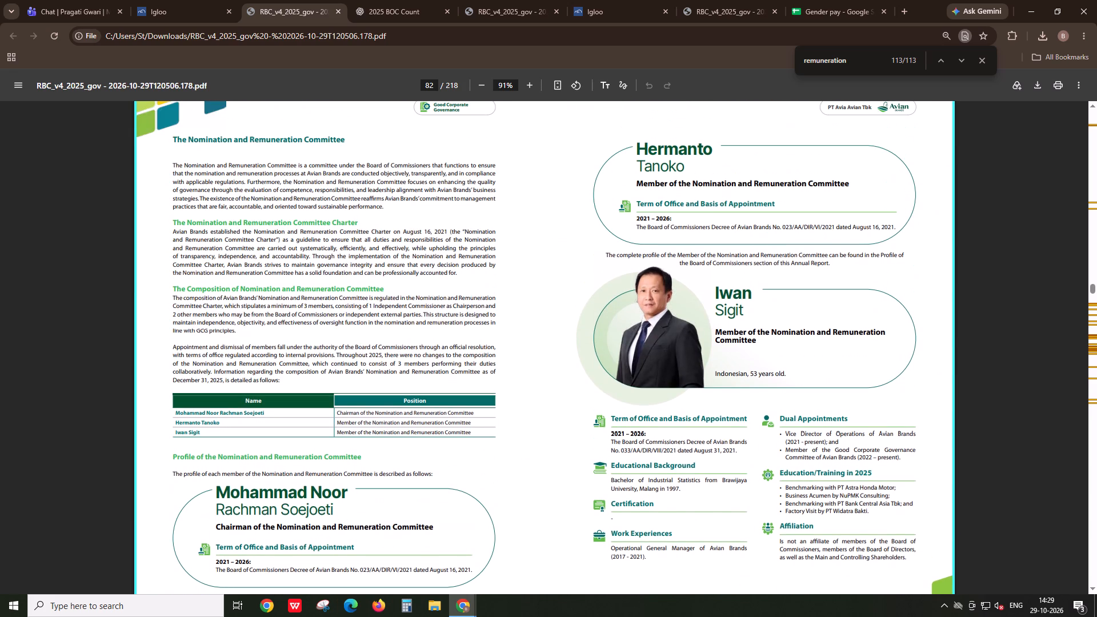
Highlight the appointment and dismissal paragraph above the Nomination and Remuneration Committee table to read it, and clear the selection.
{"action": "scroll", "coordinate": [237, 435], "scroll_direction": "down", "scroll_amount": 1}
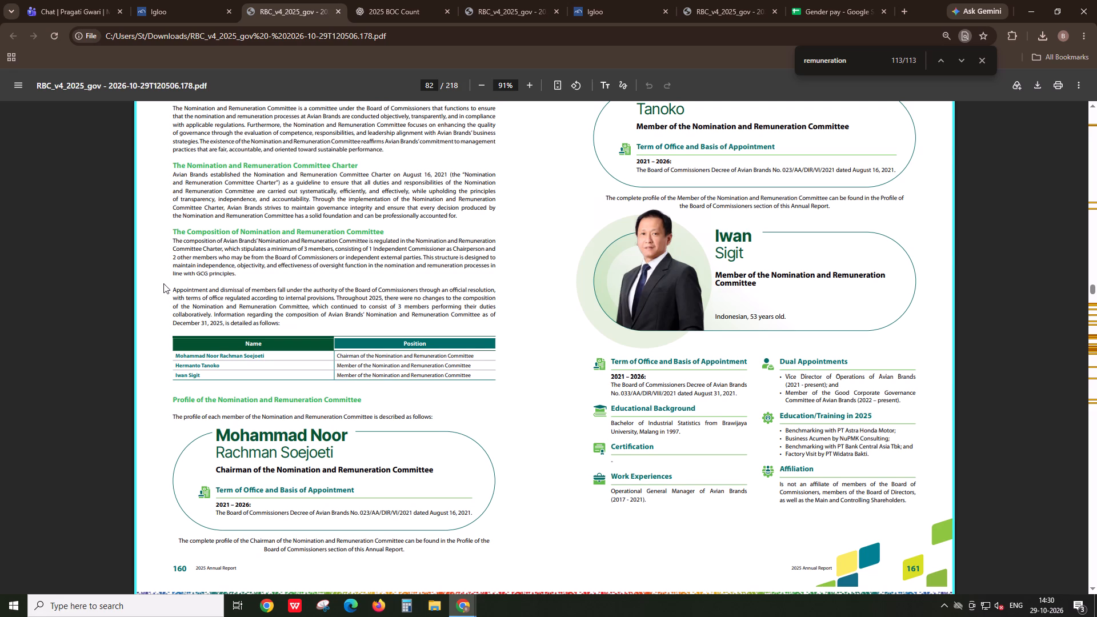
{"action": "left_click_drag", "start_coordinate": [165, 222], "coordinate": [421, 294]}
{"action": "left_click_drag", "start_coordinate": [273, 322], "coordinate": [283, 321]}
{"action": "left_click_drag", "start_coordinate": [283, 321], "coordinate": [155, 290]}
{"action": "left_click_drag", "start_coordinate": [173, 285], "coordinate": [287, 325]}
{"action": "left_click", "coordinate": [287, 325]}
{"action": "left_click_drag", "start_coordinate": [283, 326], "coordinate": [206, 301]}
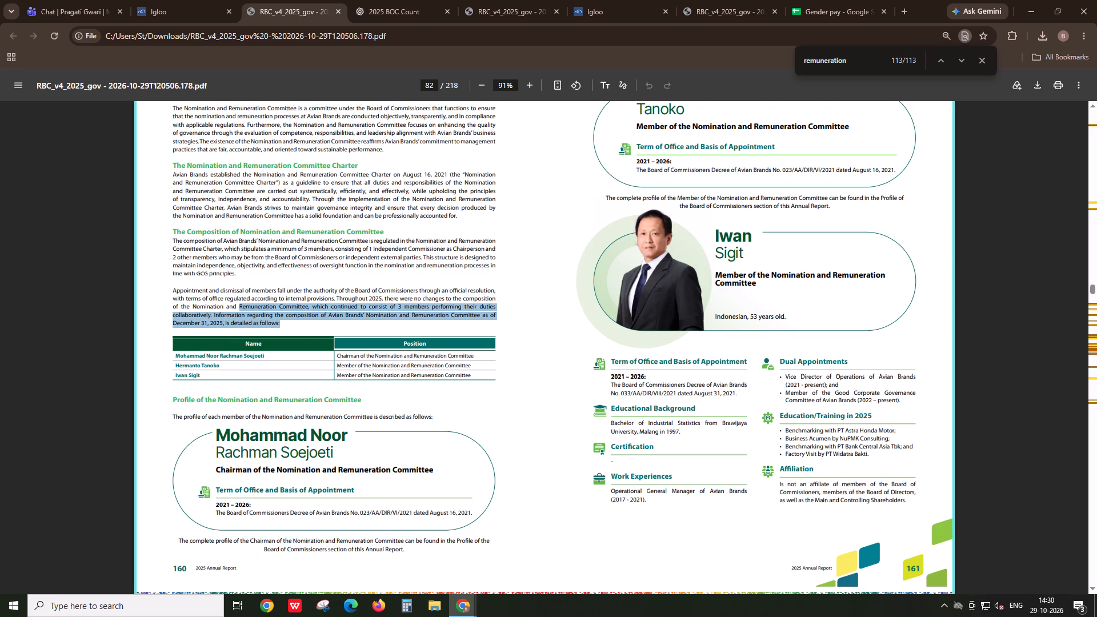
{"action": "left_click_drag", "start_coordinate": [206, 301], "coordinate": [165, 285]}
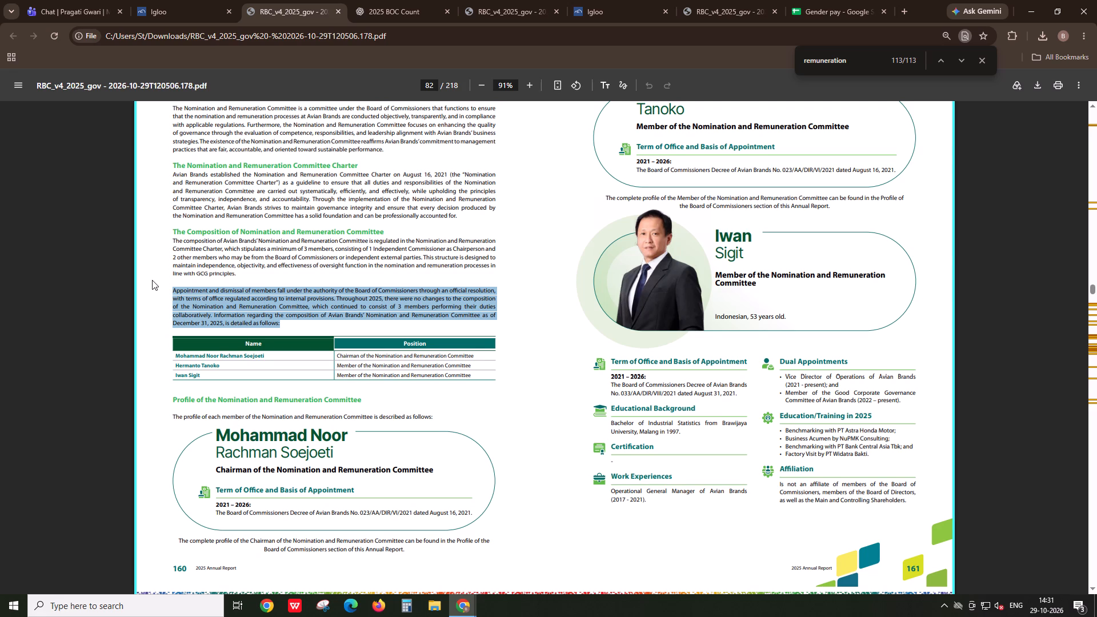
{"action": "left_click", "coordinate": [234, 306]}
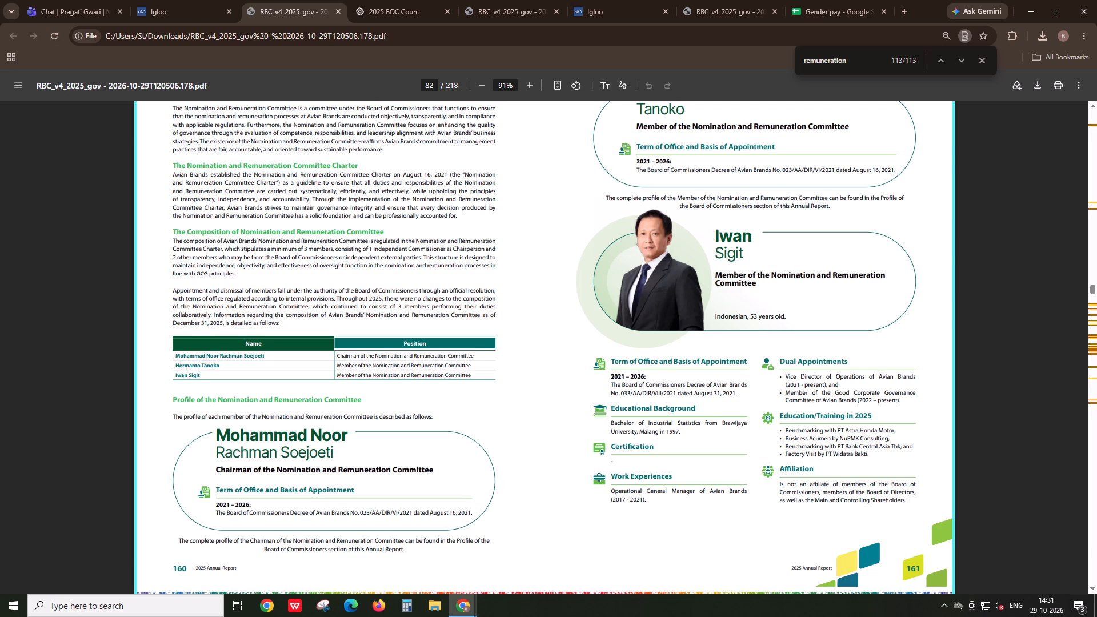